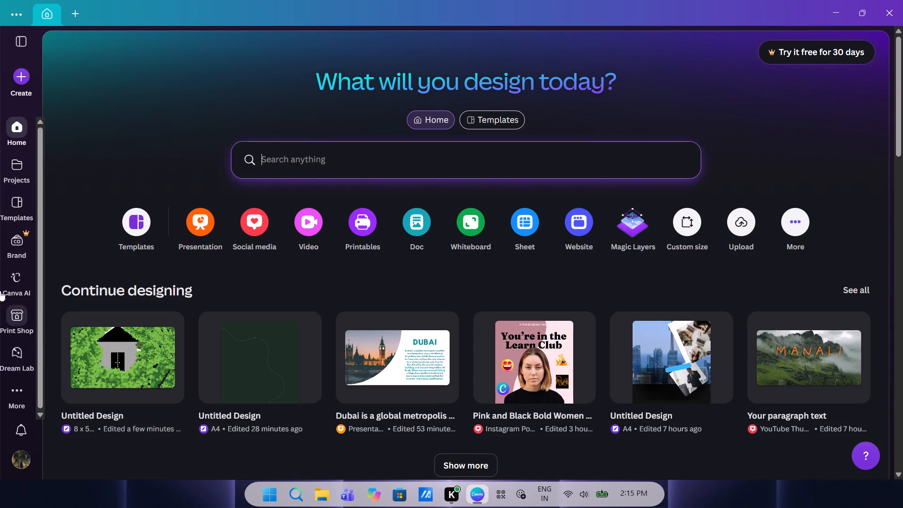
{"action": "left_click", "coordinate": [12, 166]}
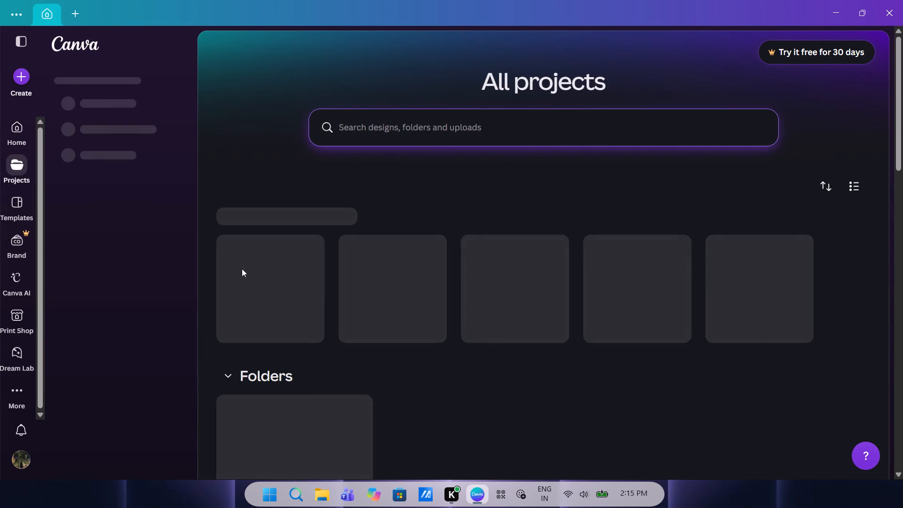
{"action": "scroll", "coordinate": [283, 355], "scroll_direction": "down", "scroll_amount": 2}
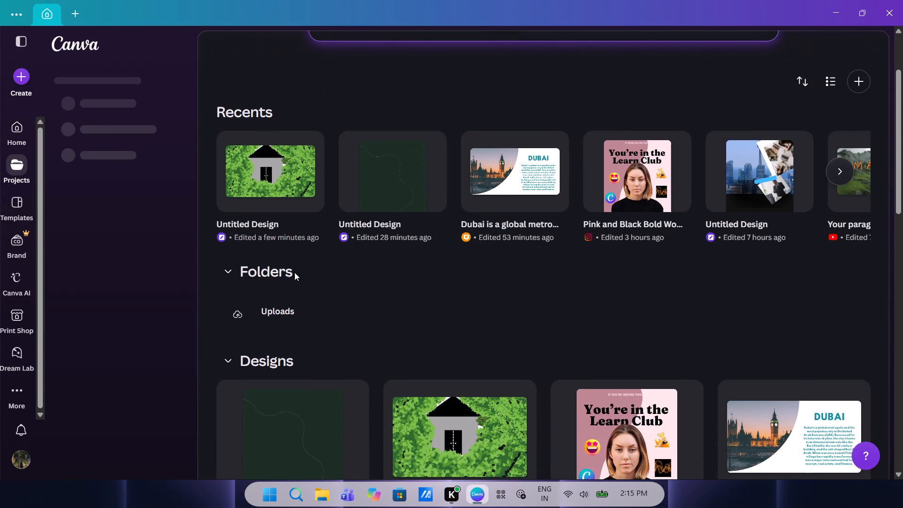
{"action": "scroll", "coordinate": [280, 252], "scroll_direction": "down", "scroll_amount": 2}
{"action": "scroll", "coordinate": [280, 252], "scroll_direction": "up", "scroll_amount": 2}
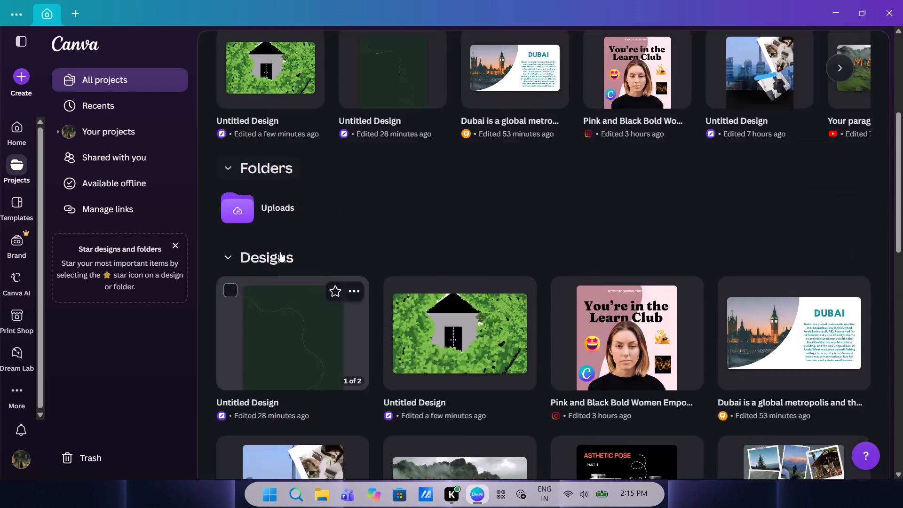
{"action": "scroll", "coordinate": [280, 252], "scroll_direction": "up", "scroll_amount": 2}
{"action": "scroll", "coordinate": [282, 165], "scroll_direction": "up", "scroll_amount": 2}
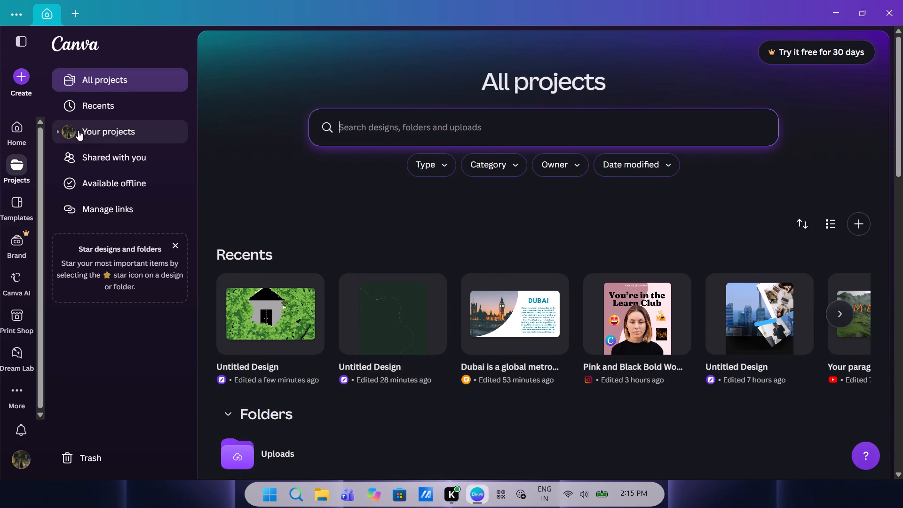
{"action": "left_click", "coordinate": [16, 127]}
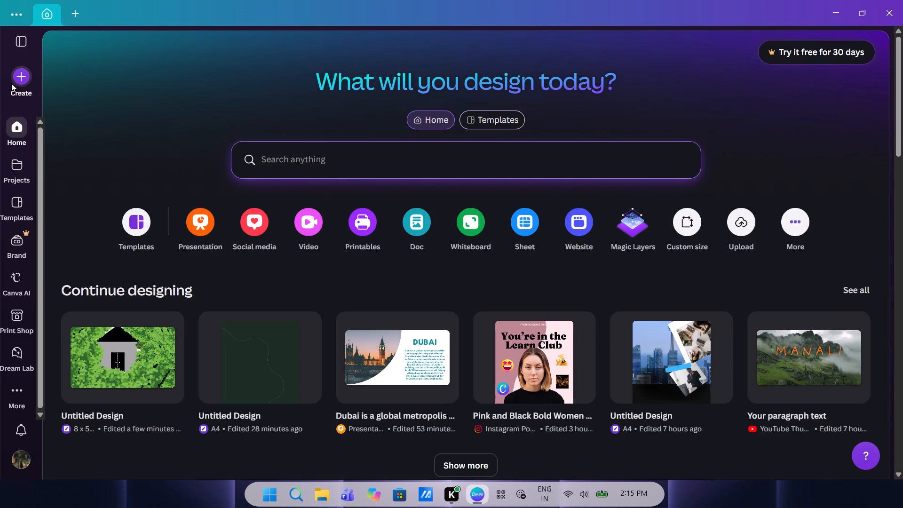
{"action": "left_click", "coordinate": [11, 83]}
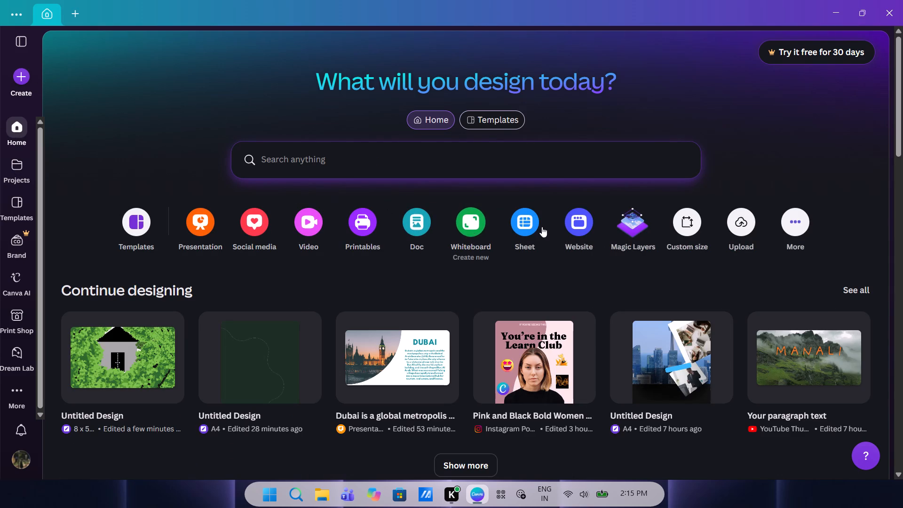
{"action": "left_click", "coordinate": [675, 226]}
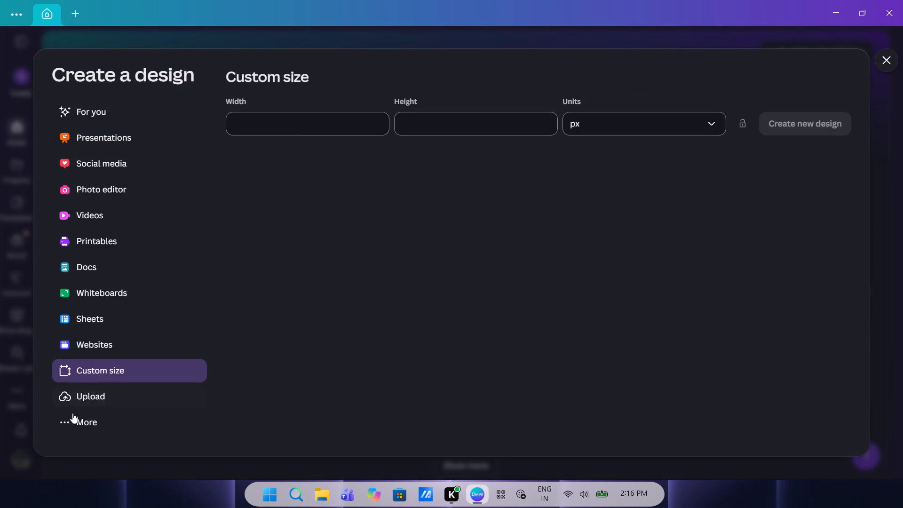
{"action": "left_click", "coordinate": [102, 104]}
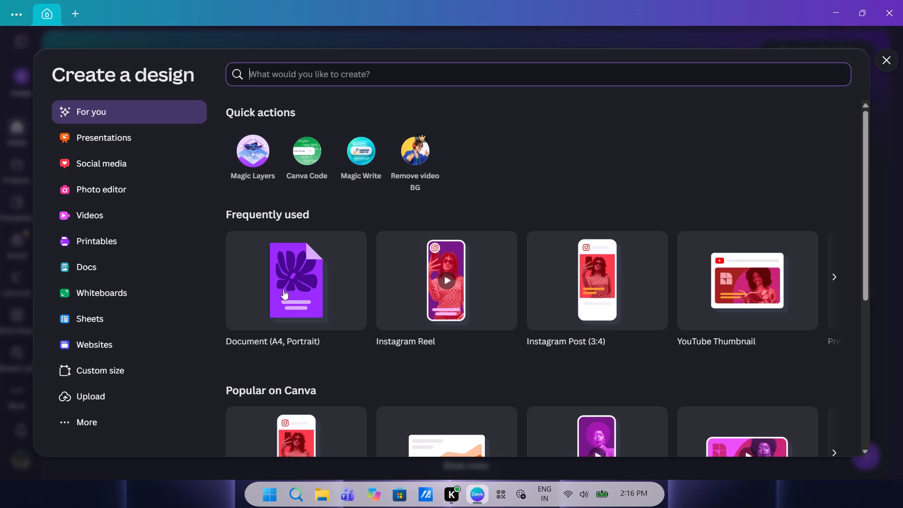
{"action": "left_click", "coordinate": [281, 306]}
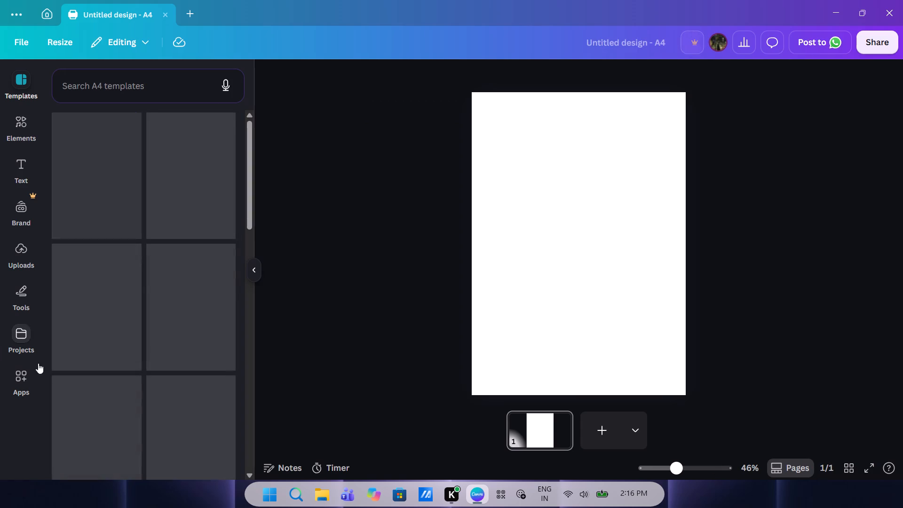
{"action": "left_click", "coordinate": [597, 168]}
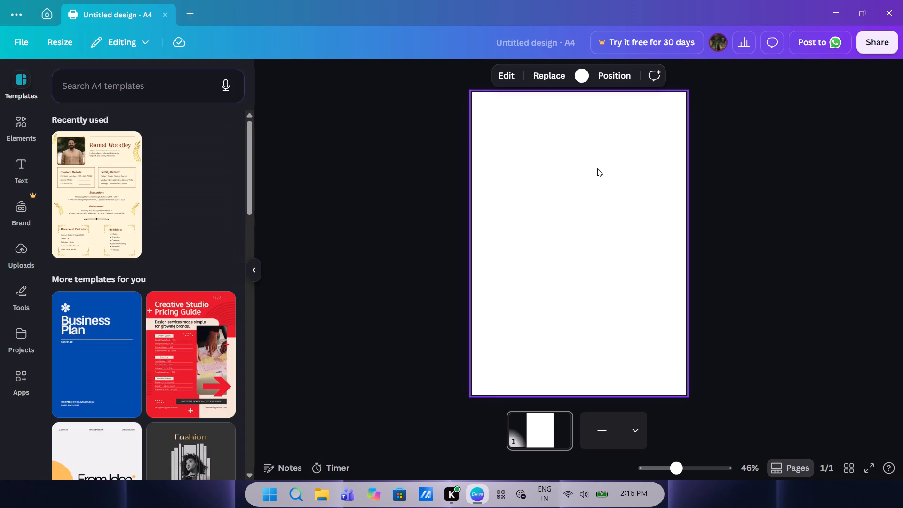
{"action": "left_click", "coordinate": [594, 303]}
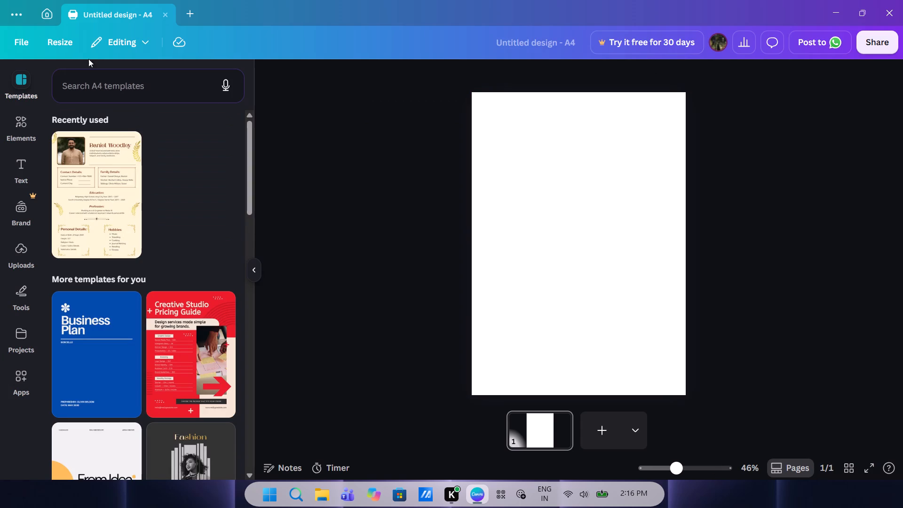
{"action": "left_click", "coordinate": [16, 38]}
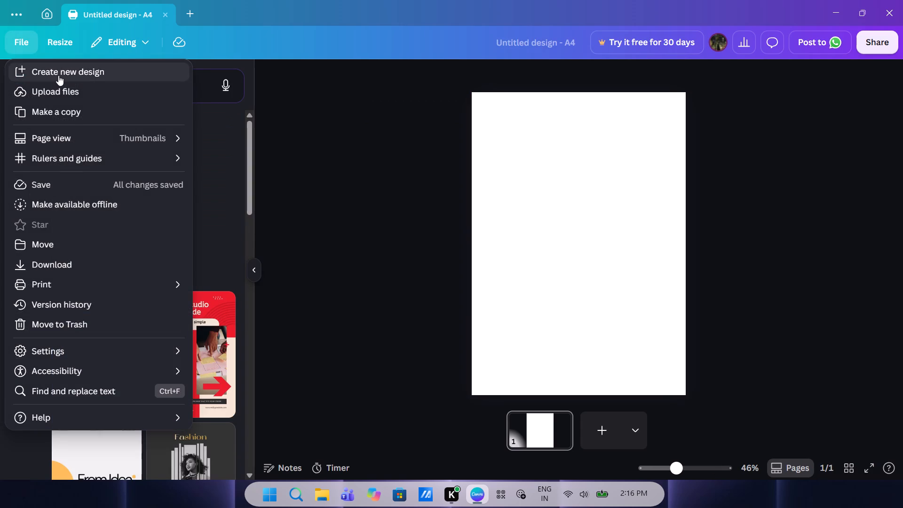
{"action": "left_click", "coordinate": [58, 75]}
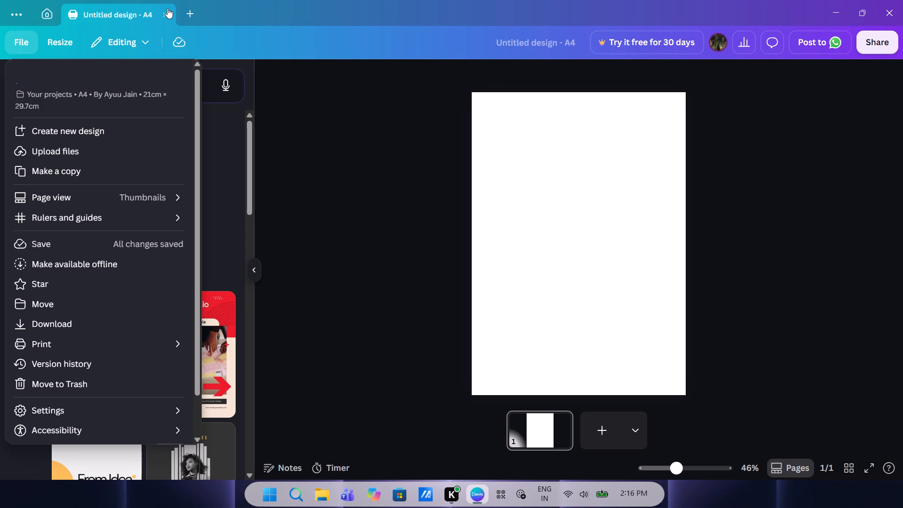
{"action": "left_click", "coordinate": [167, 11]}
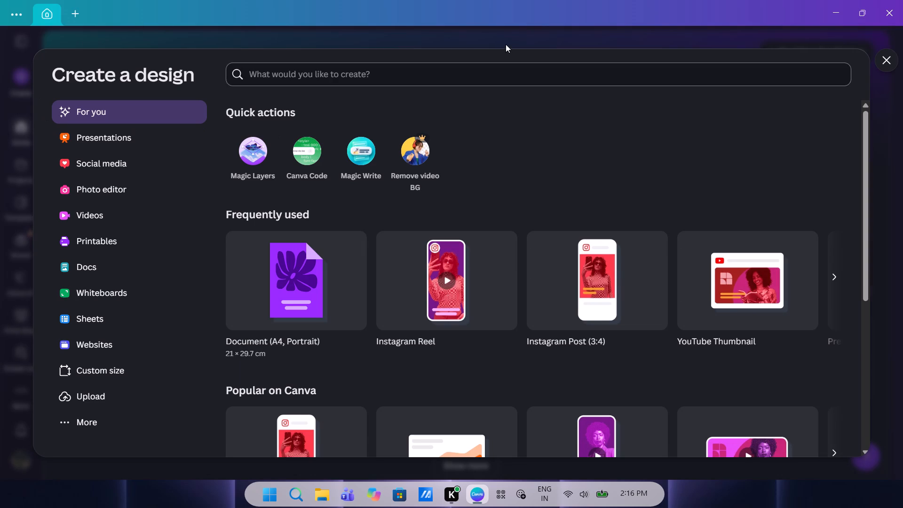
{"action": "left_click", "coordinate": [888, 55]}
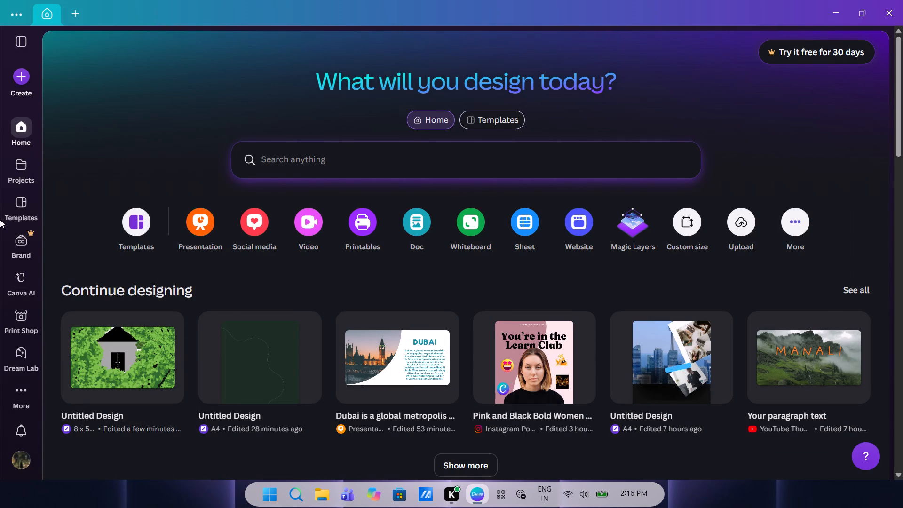
Start a new custom-size design with a width of 8 and a height of 5.
{"action": "left_click", "coordinate": [28, 70]}
{"action": "left_click", "coordinate": [99, 373]}
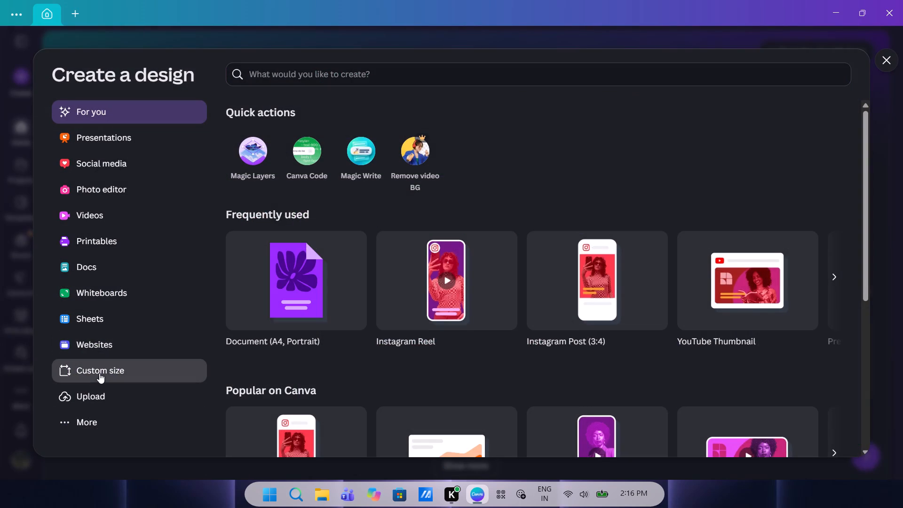
{"action": "left_click", "coordinate": [299, 123]}
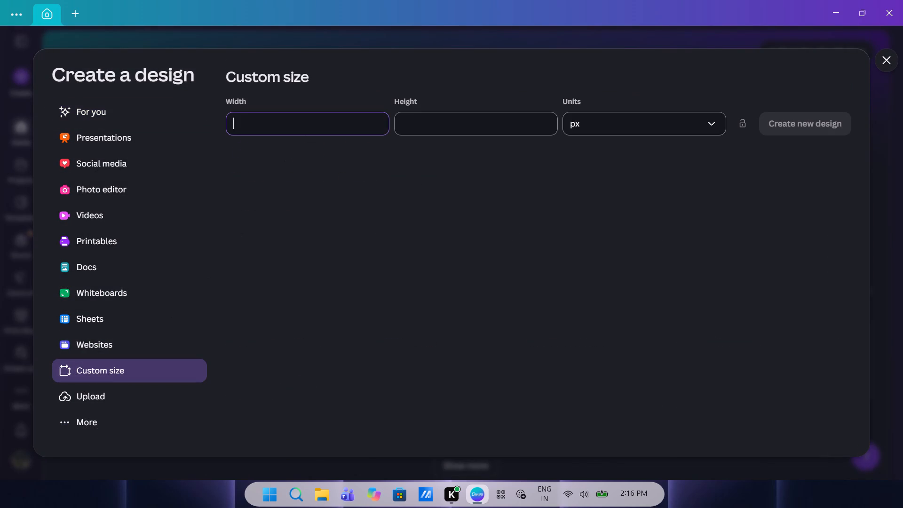
{"action": "key", "text": "8"}
{"action": "left_click", "coordinate": [422, 124]}
{"action": "key", "text": "5"}
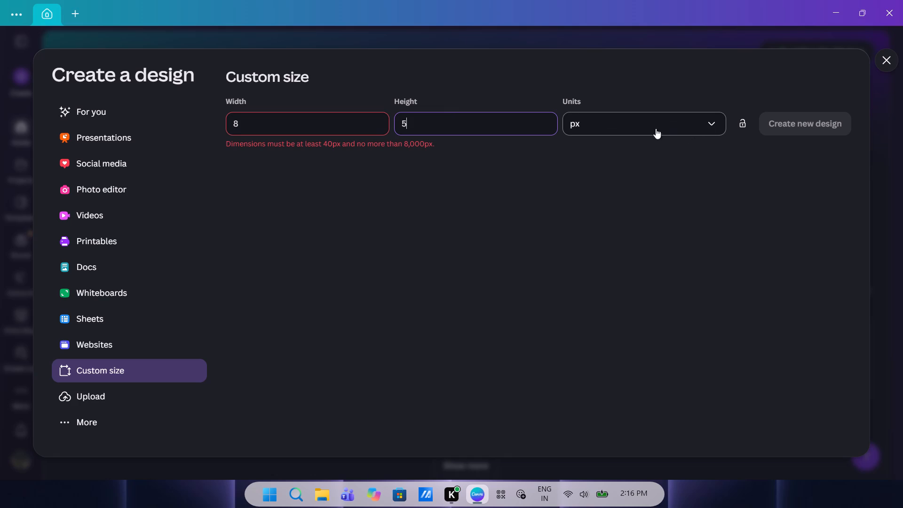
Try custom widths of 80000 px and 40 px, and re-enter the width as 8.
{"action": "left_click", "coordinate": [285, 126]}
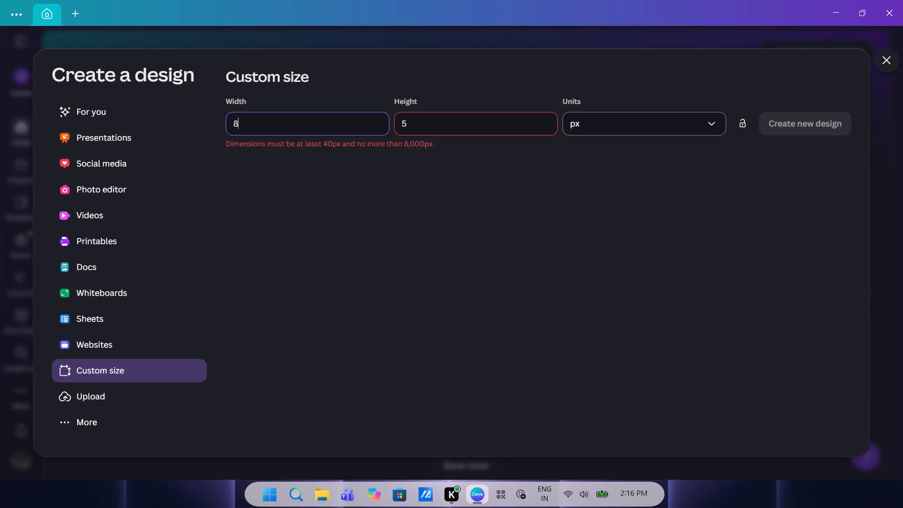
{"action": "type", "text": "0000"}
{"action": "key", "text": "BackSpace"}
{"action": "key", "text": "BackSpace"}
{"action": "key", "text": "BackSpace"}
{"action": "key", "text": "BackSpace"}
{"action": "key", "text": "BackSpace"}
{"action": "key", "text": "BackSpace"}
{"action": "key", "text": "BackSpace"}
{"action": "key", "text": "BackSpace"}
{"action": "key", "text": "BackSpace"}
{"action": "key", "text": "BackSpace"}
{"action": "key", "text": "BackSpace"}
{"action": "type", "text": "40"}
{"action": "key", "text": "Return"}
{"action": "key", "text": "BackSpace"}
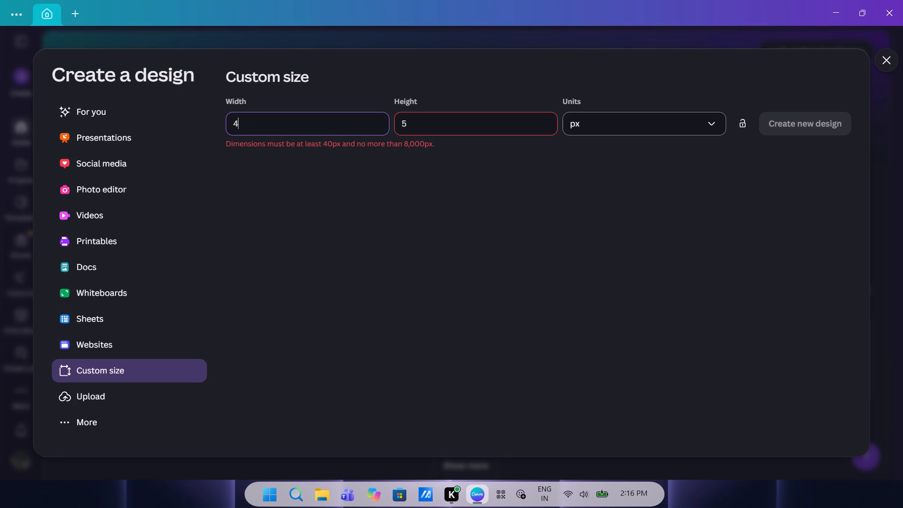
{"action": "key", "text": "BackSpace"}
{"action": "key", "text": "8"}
Set the custom size units to inches and create the new blank design.
{"action": "left_click", "coordinate": [610, 121]}
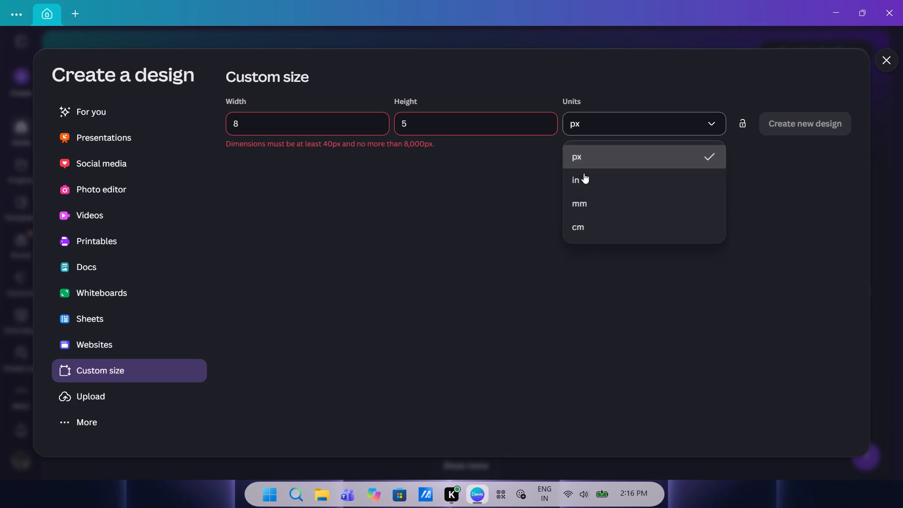
{"action": "left_click", "coordinate": [604, 189]}
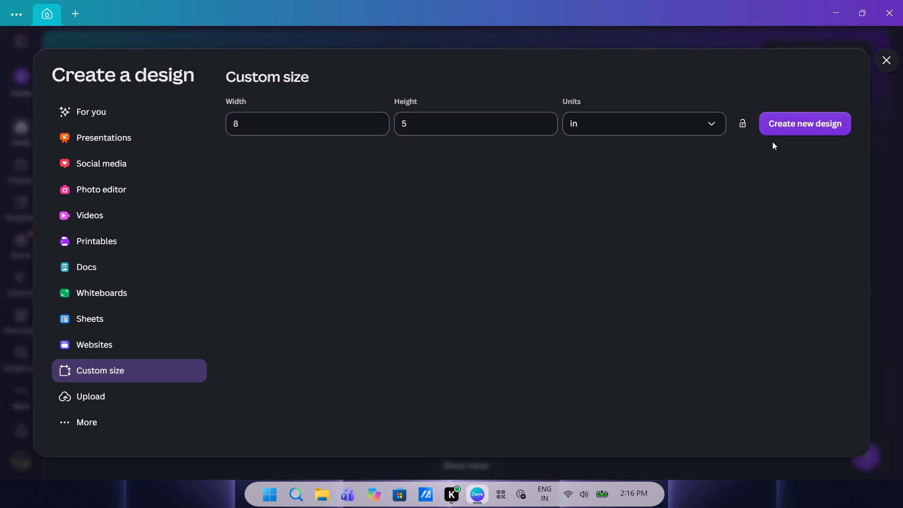
{"action": "left_click", "coordinate": [783, 130]}
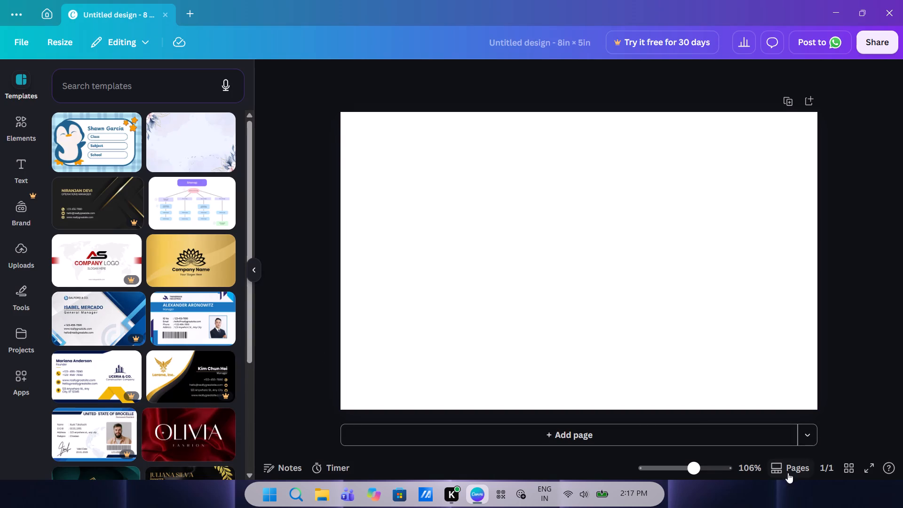
Show the page thumbnails below the blank design.
{"action": "left_click", "coordinate": [778, 473]}
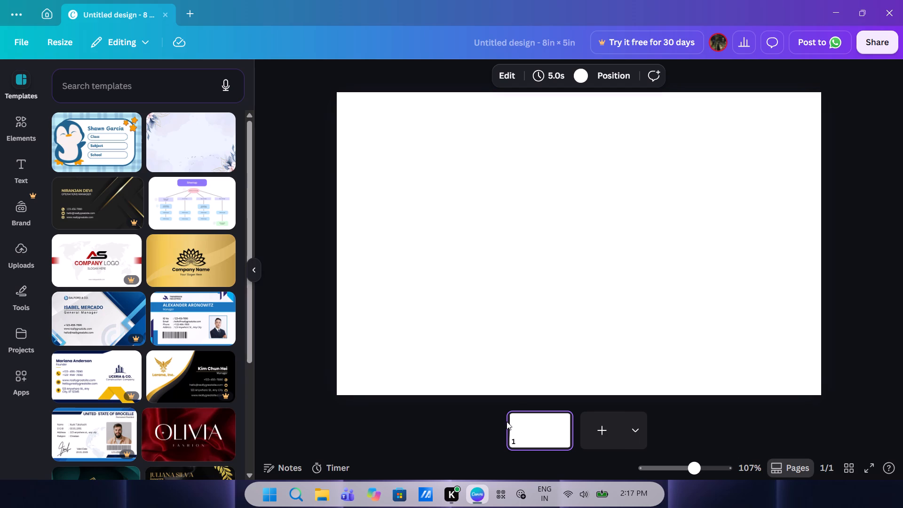
{"action": "left_click", "coordinate": [363, 431]}
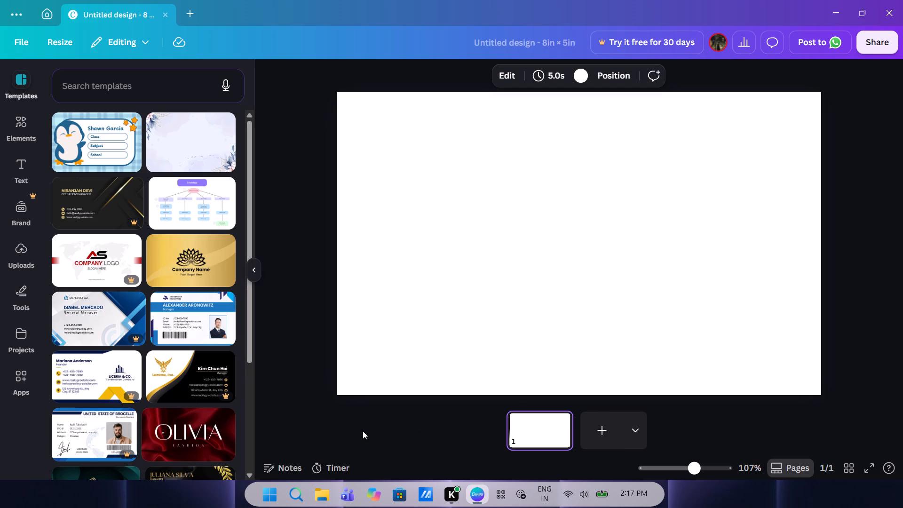
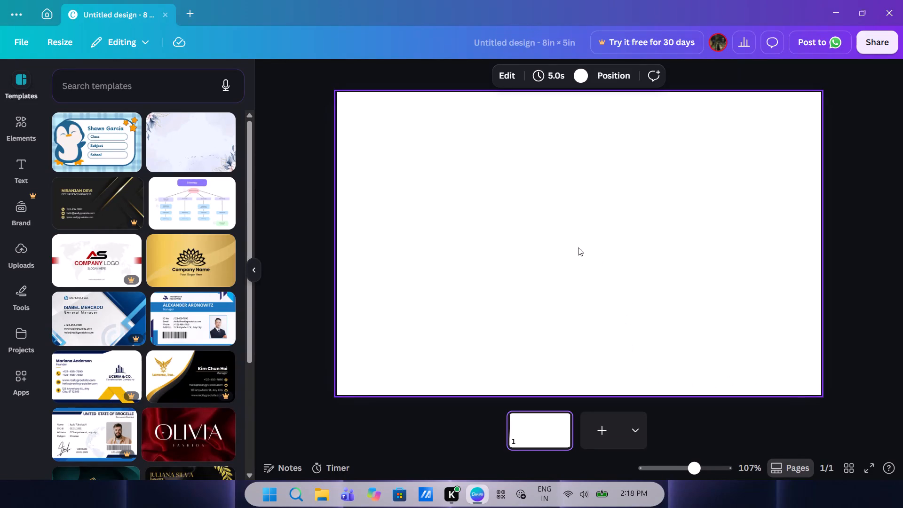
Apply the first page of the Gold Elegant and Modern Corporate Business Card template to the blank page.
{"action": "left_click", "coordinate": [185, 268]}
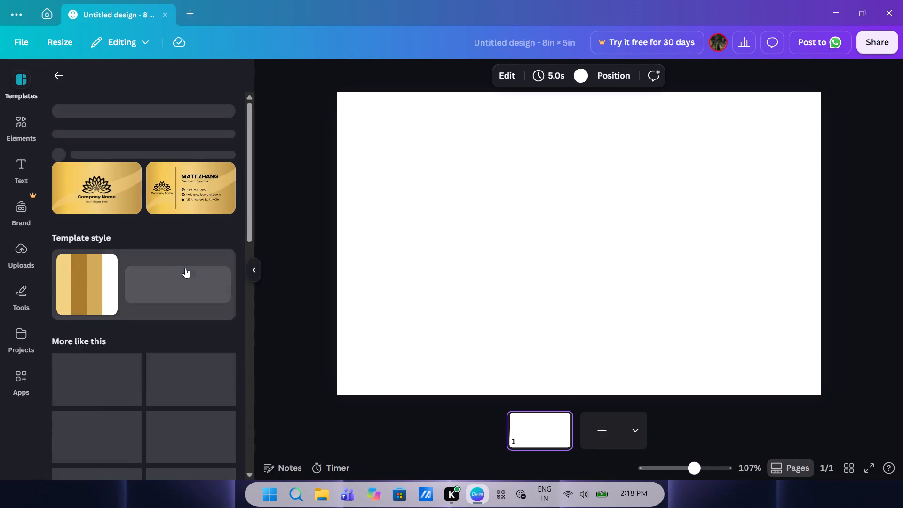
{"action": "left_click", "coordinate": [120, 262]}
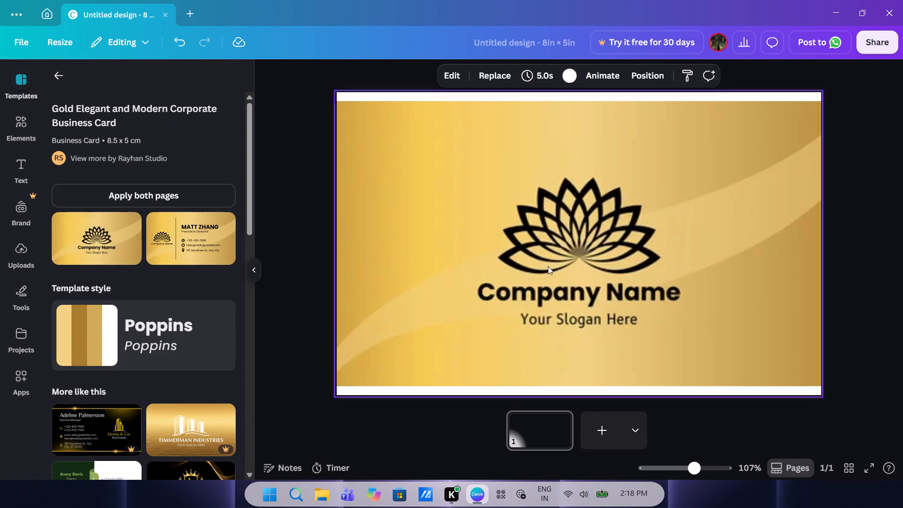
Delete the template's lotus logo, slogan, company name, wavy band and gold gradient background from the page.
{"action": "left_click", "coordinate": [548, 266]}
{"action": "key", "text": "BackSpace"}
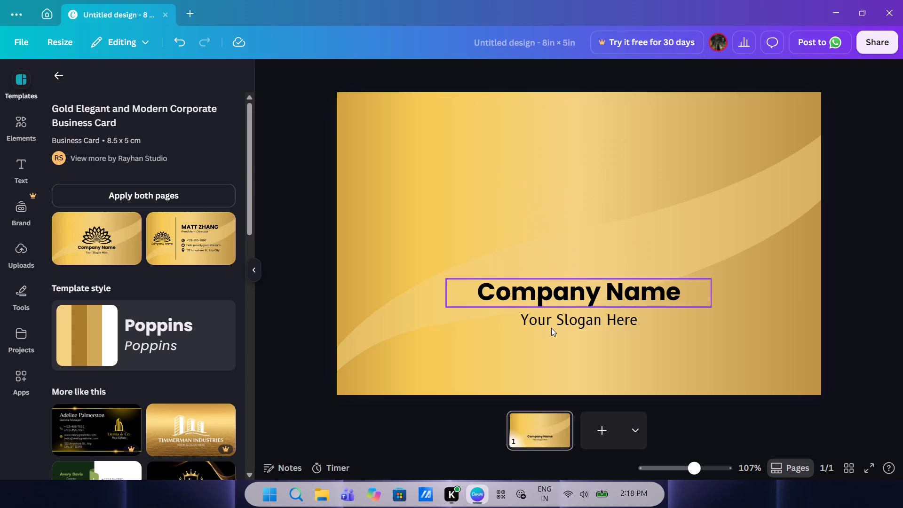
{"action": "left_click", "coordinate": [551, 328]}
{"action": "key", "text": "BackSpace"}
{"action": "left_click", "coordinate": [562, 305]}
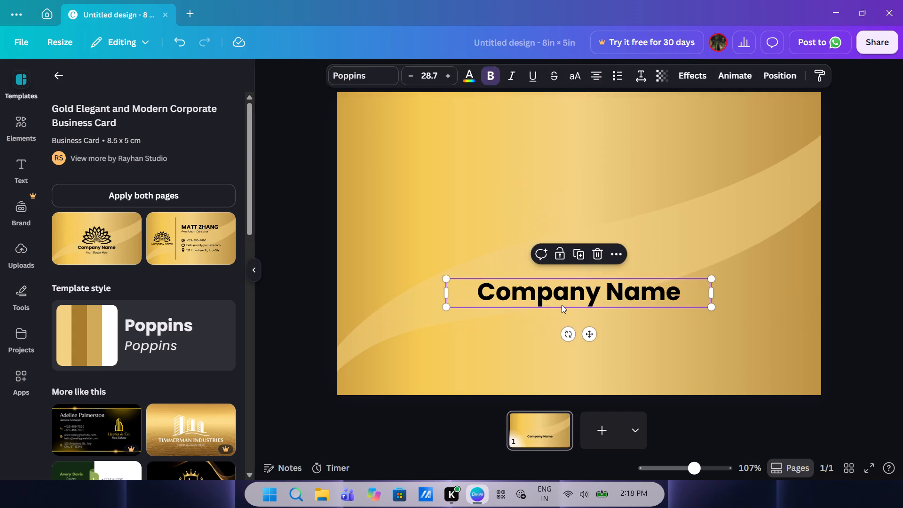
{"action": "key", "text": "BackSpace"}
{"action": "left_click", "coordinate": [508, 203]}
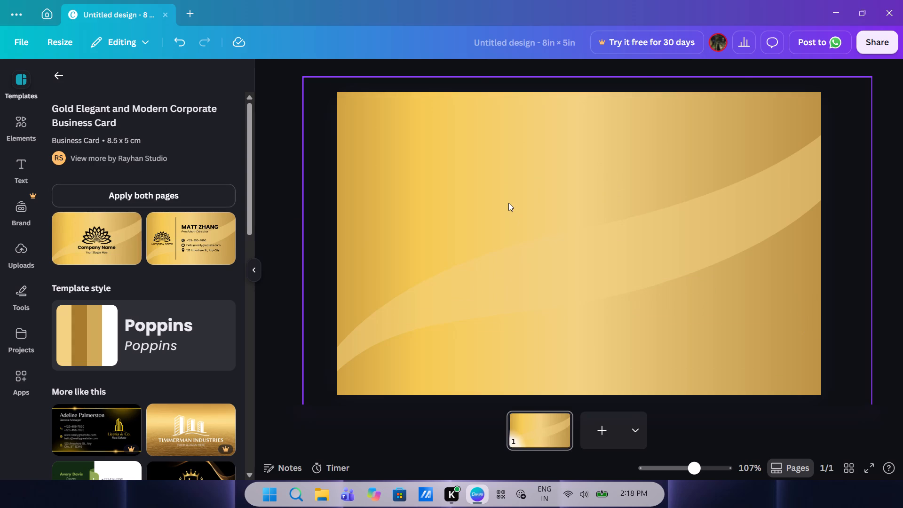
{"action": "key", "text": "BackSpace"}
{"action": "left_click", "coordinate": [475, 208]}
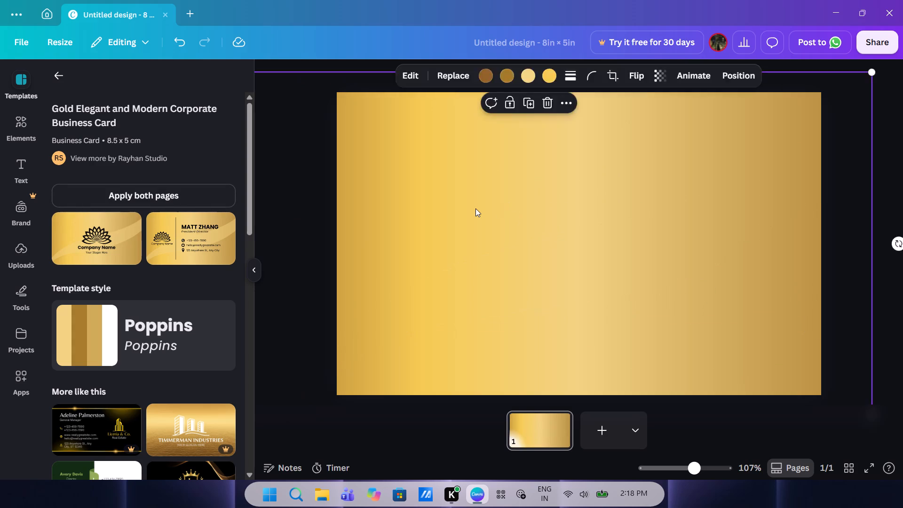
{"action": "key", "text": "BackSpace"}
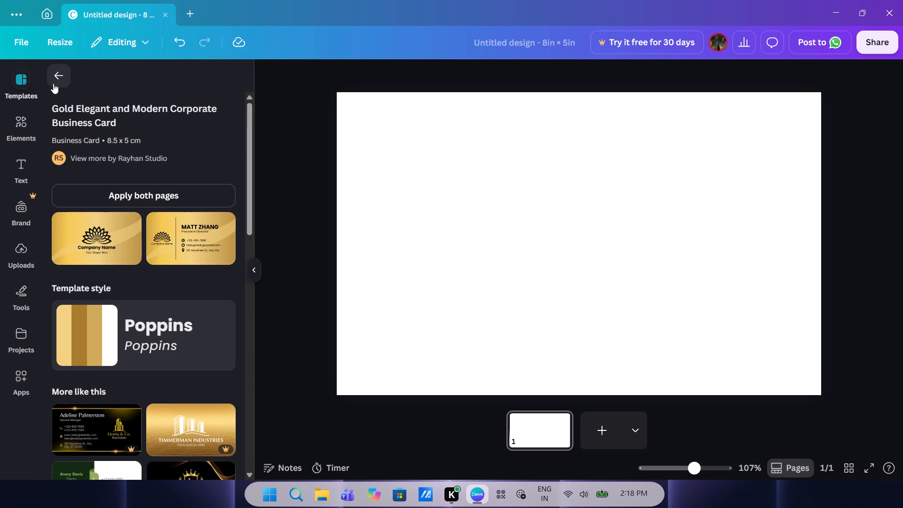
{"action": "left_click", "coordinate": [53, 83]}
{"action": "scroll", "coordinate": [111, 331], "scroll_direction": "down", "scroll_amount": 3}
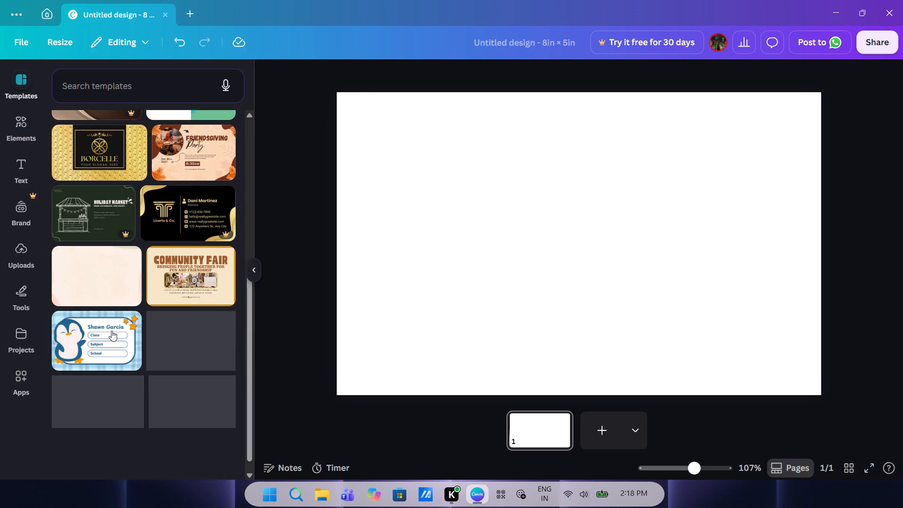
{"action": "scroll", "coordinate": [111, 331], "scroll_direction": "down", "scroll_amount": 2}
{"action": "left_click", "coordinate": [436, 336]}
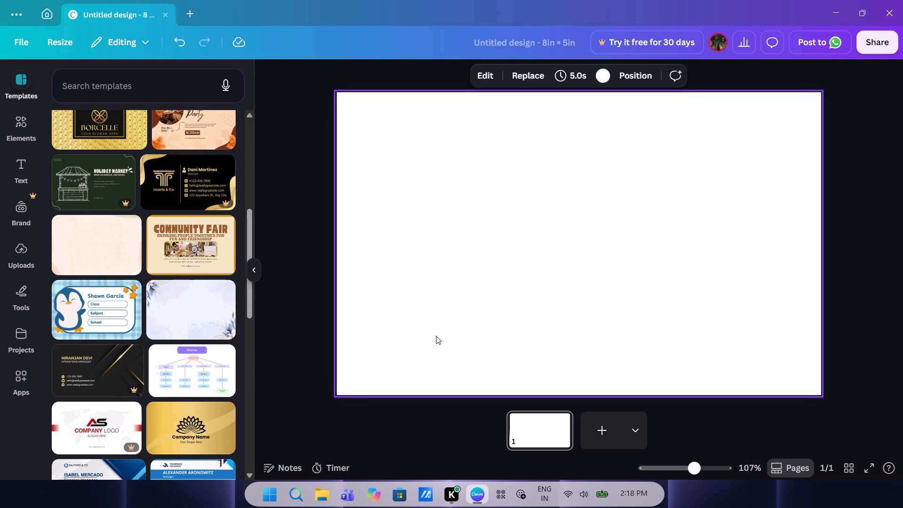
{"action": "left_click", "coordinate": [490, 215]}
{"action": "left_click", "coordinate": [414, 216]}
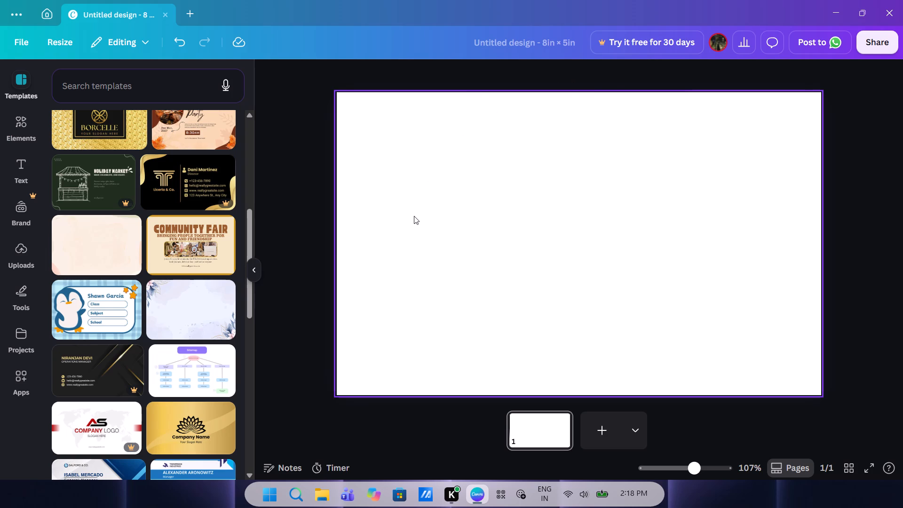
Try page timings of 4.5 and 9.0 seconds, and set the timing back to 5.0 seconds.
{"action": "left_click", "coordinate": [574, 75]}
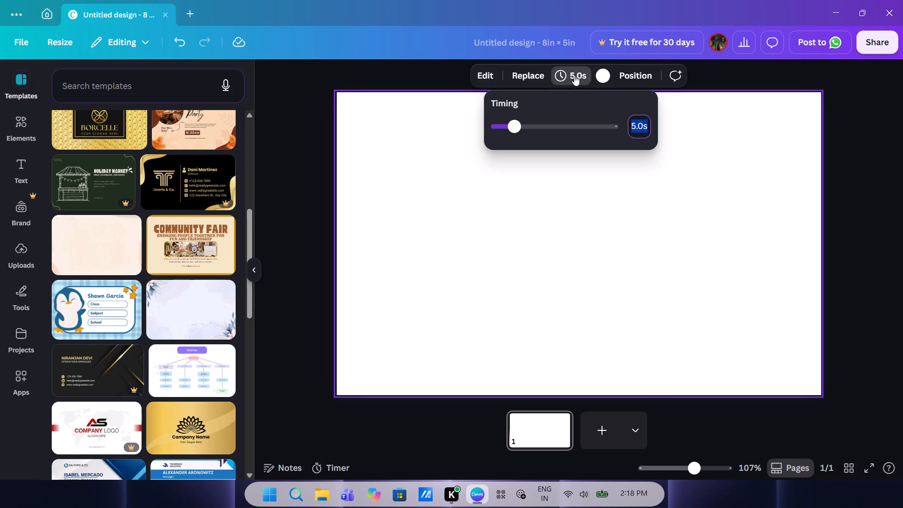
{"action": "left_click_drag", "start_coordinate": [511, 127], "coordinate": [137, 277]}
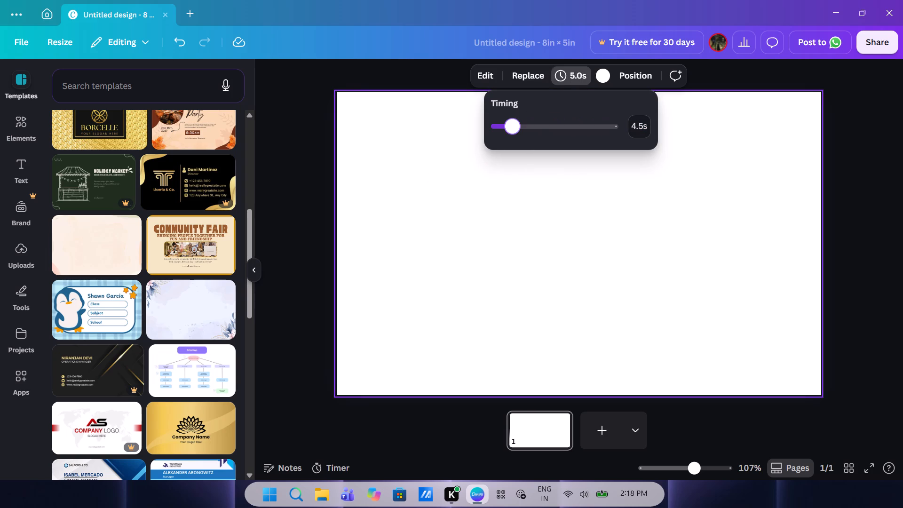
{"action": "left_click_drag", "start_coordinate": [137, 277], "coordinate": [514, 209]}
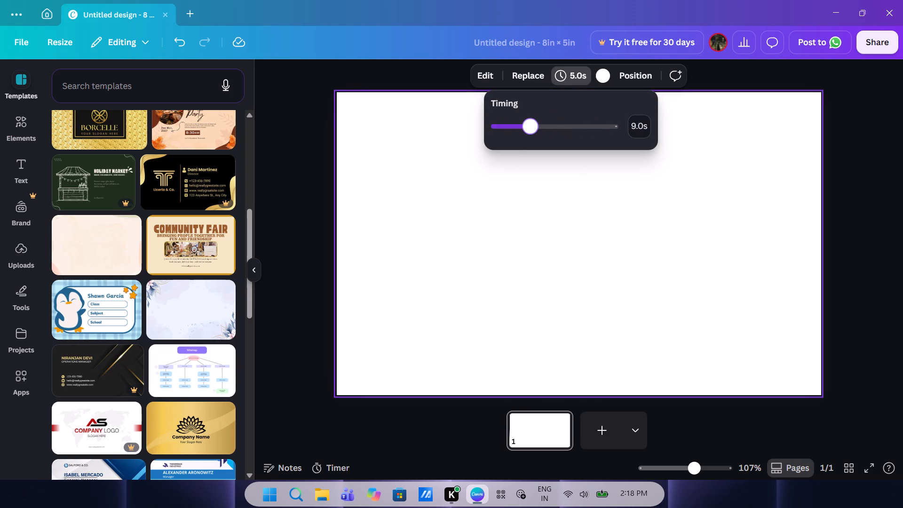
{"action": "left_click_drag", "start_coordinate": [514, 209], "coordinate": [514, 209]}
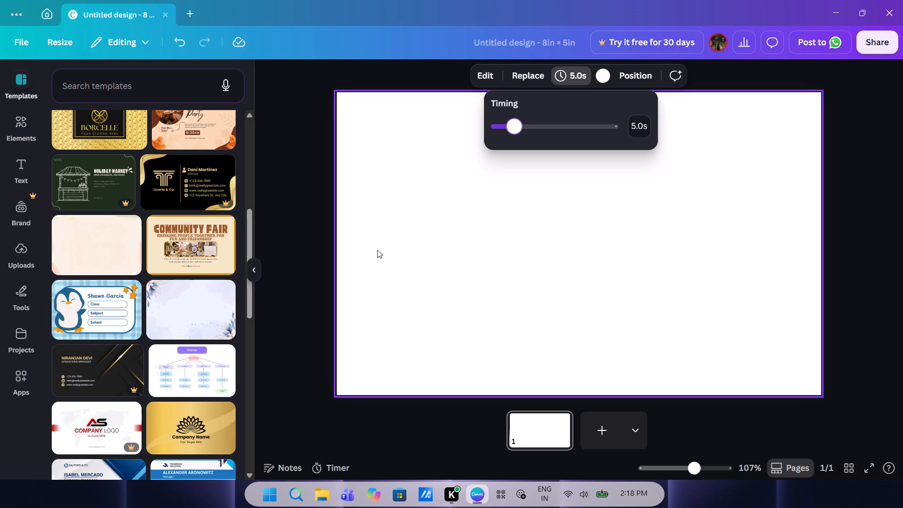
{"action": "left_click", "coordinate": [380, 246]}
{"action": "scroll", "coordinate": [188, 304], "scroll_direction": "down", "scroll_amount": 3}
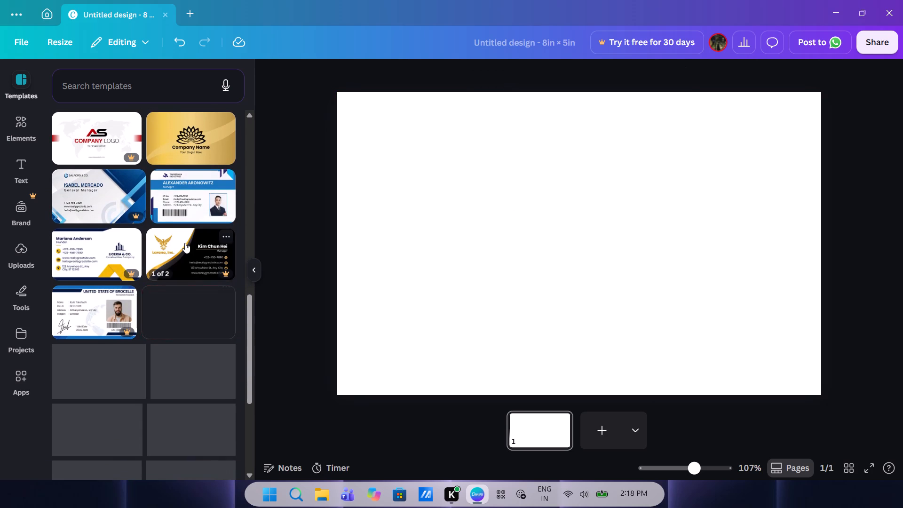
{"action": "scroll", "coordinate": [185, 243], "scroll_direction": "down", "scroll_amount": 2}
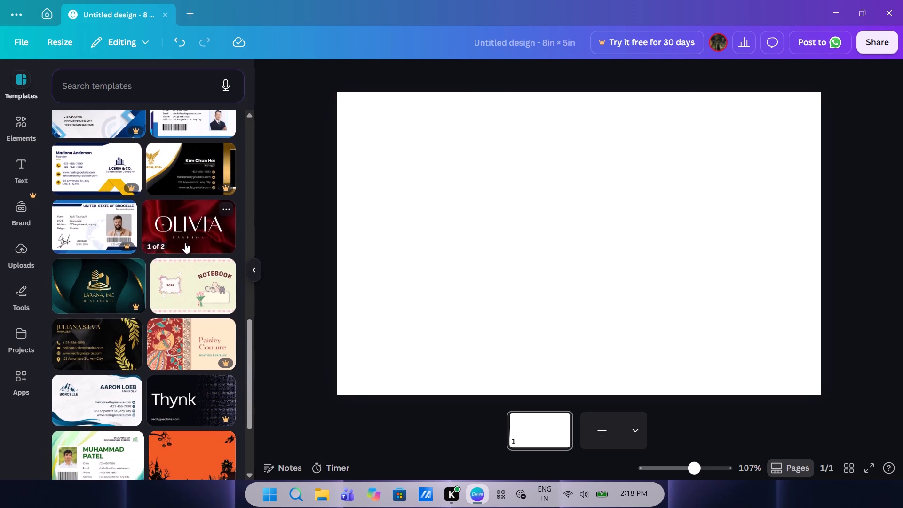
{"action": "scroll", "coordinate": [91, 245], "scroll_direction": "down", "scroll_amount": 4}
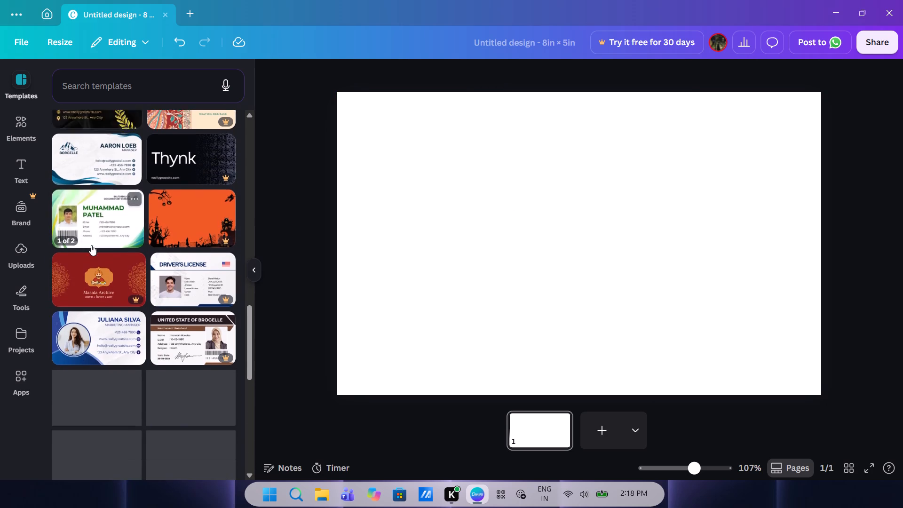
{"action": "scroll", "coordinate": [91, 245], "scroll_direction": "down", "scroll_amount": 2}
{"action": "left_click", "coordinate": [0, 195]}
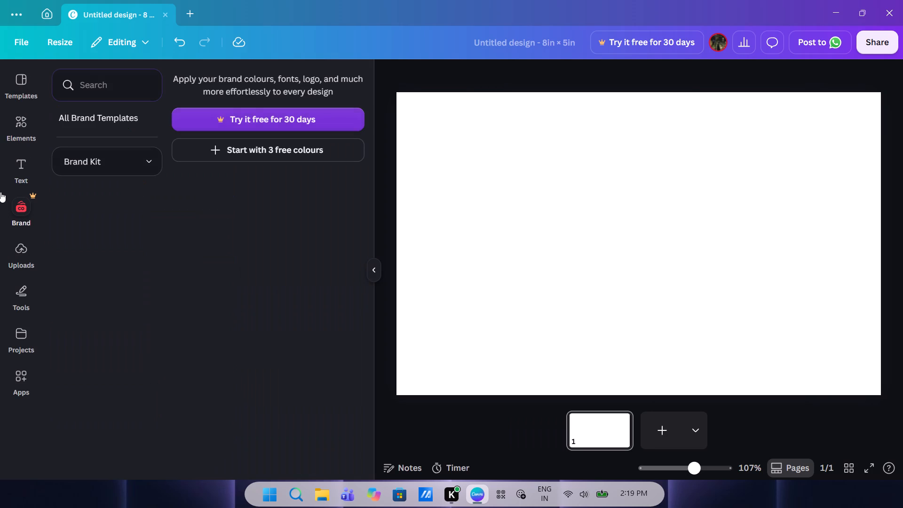
Add the hanging gold lanterns animation from the recommended animated elements and place it against the page's top edge.
{"action": "left_click", "coordinate": [21, 134]}
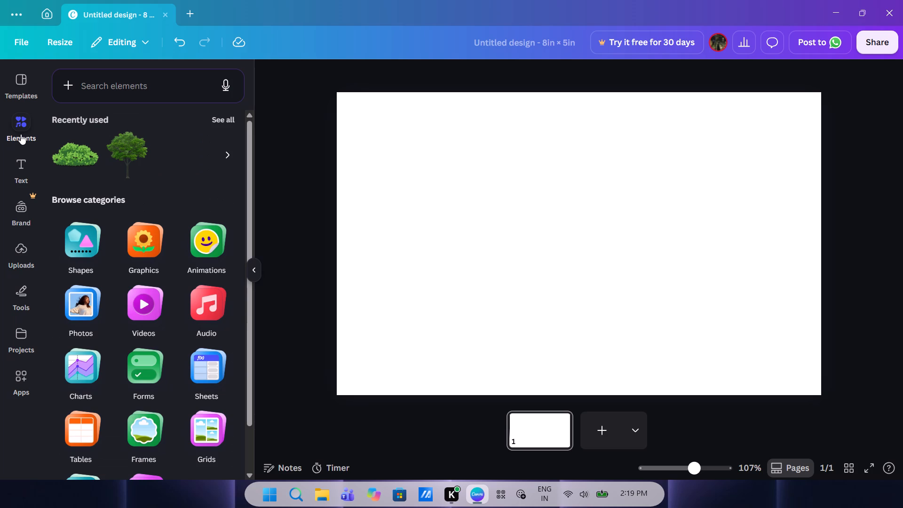
{"action": "left_click", "coordinate": [193, 251]}
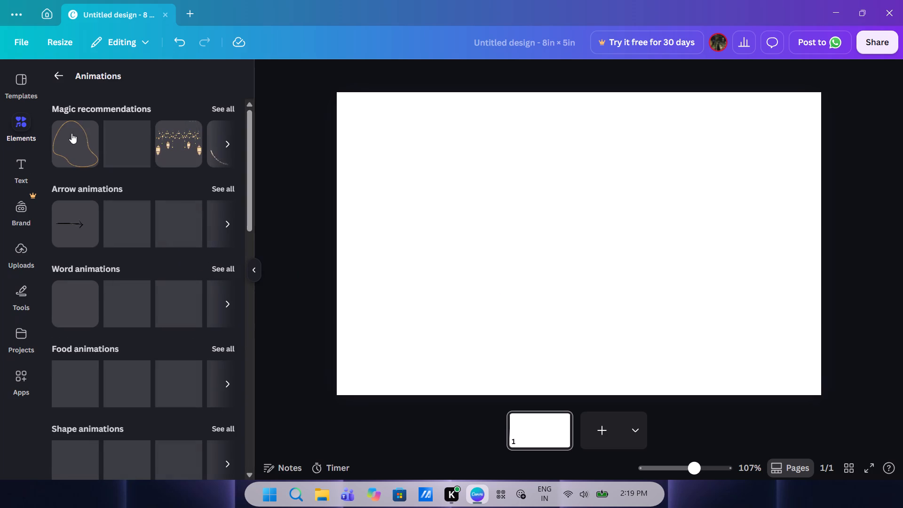
{"action": "left_click", "coordinate": [169, 151]}
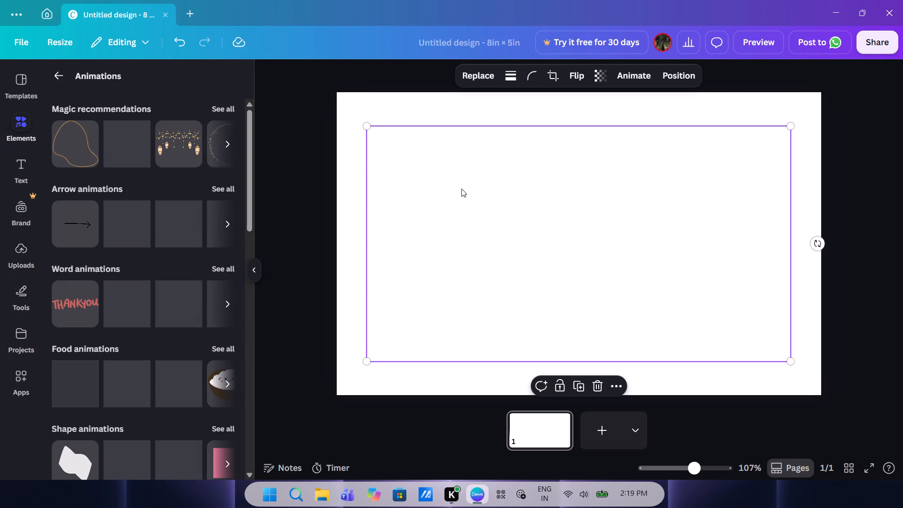
{"action": "left_click_drag", "start_coordinate": [461, 189], "coordinate": [429, 159]}
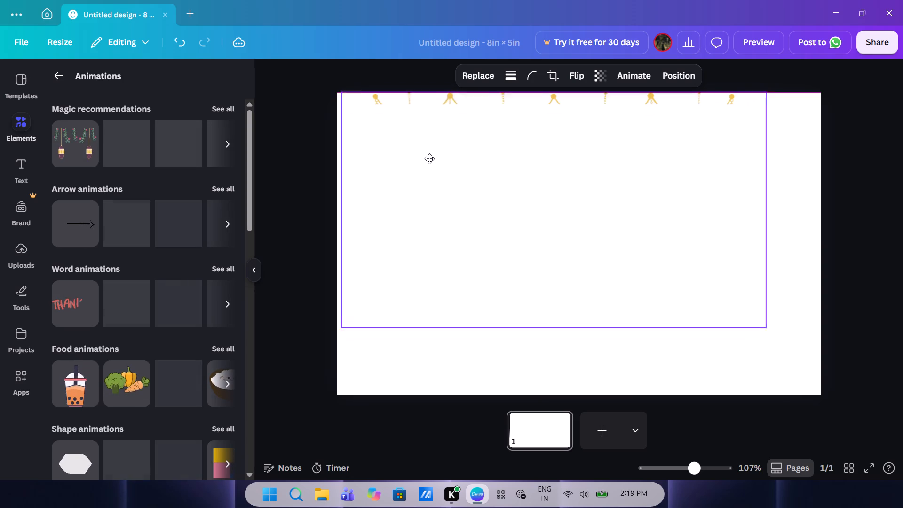
{"action": "left_click_drag", "start_coordinate": [429, 159], "coordinate": [437, 155]}
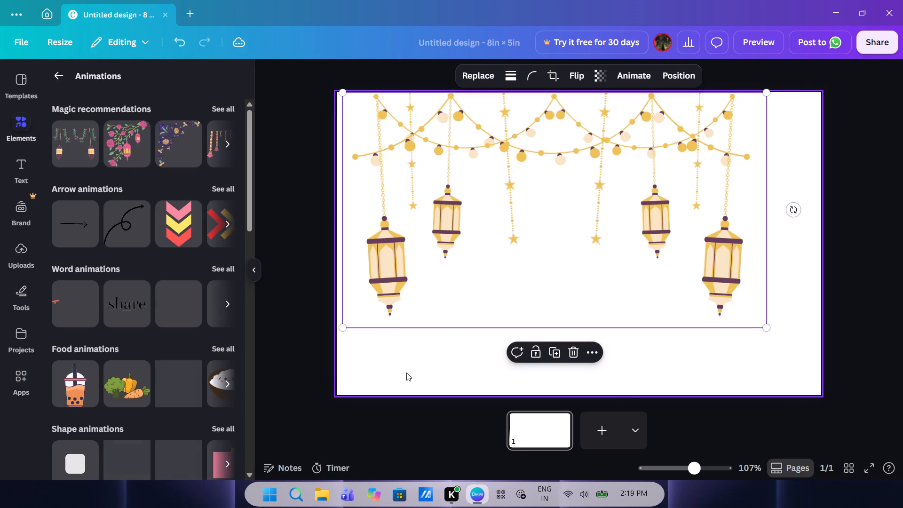
{"action": "left_click", "coordinate": [406, 373]}
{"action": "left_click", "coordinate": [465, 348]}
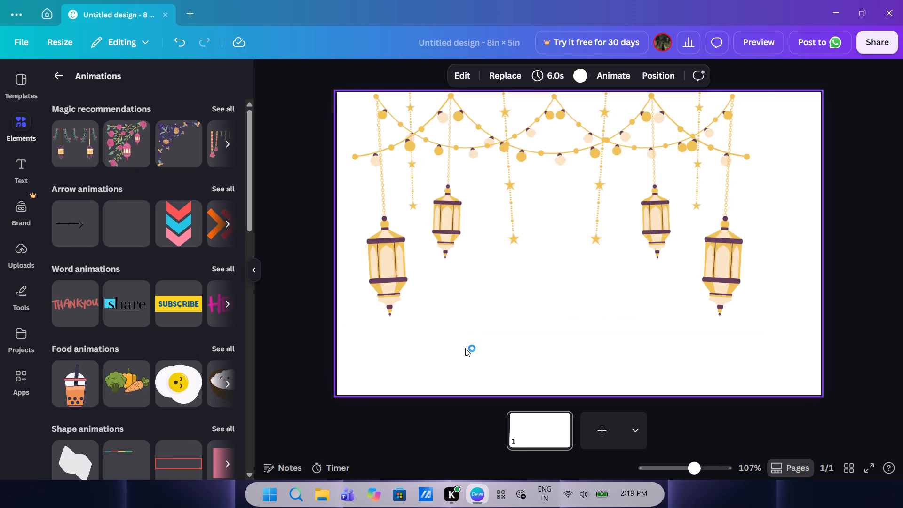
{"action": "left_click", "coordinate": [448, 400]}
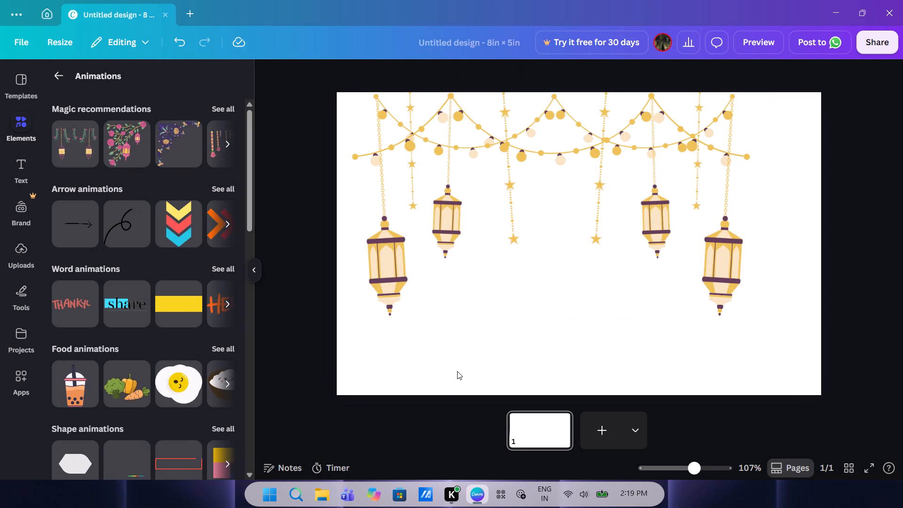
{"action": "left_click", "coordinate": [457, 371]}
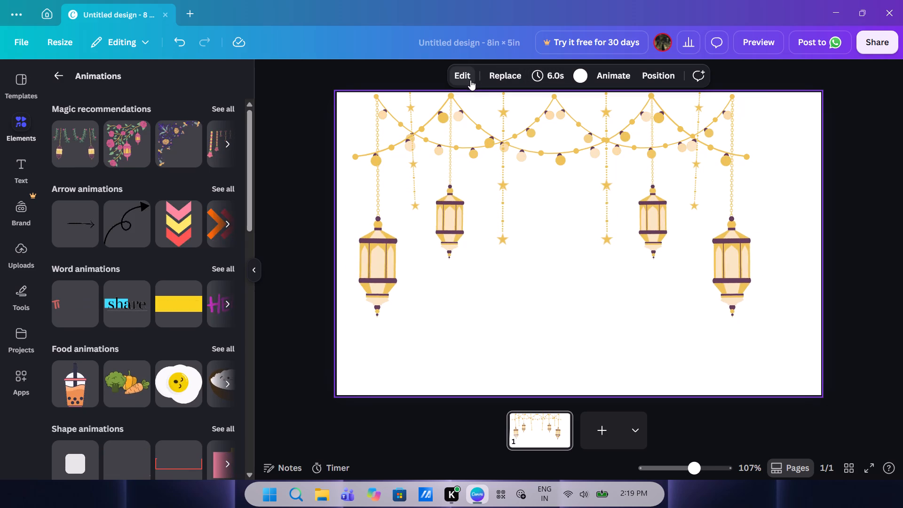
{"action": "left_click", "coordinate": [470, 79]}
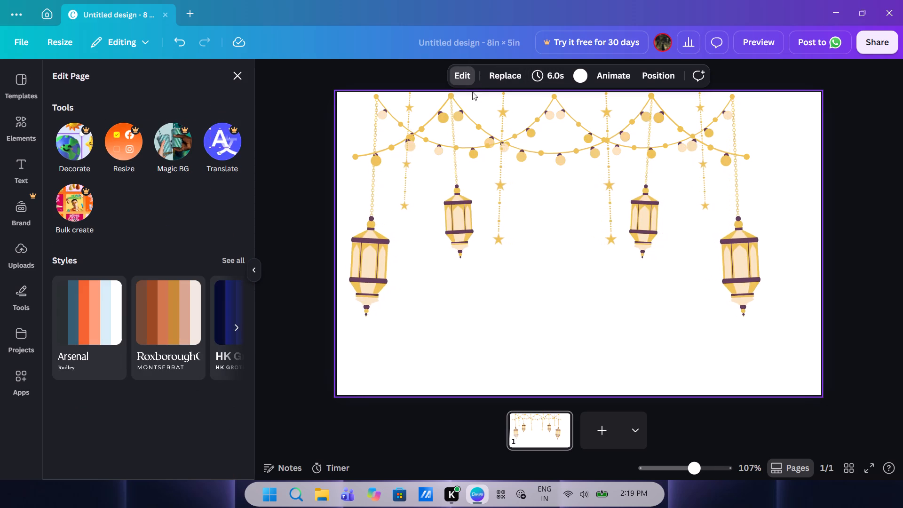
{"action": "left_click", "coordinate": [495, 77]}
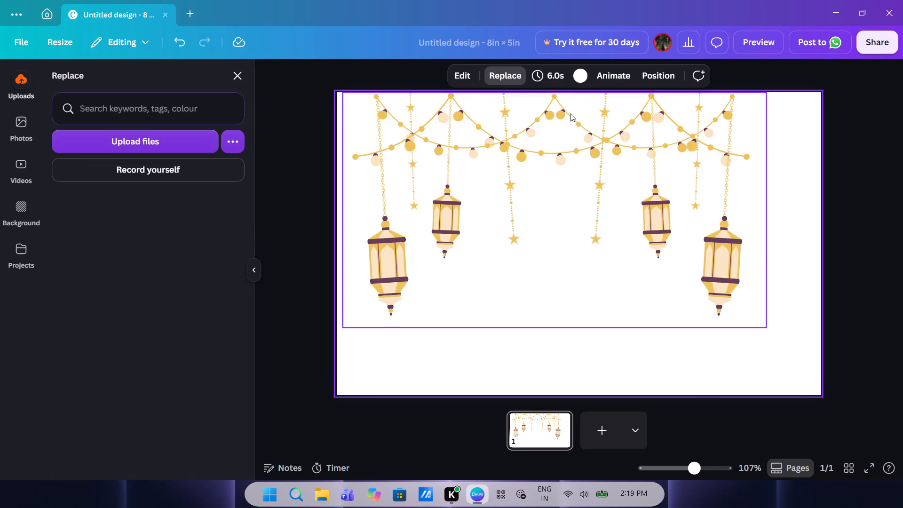
Set the page background to the custom solid red #D74040.
{"action": "left_click", "coordinate": [583, 82]}
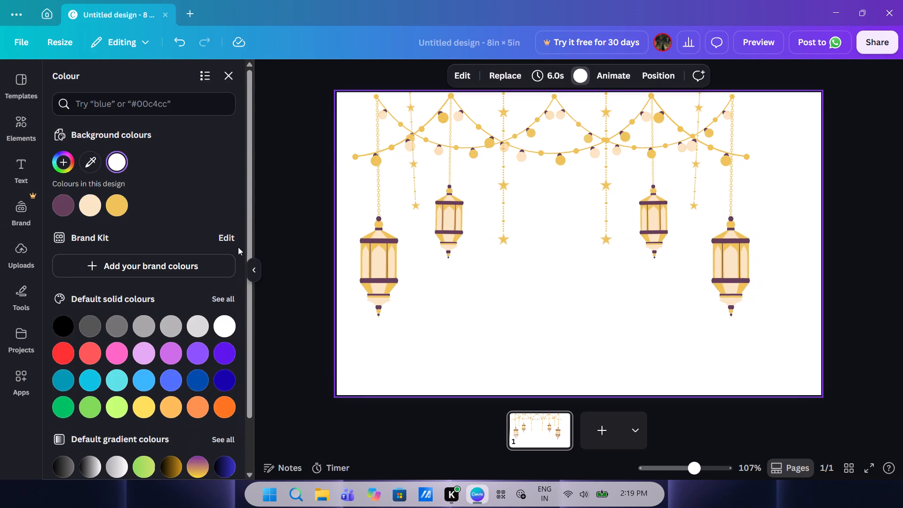
{"action": "left_click", "coordinate": [576, 73]}
{"action": "left_click", "coordinate": [576, 73]}
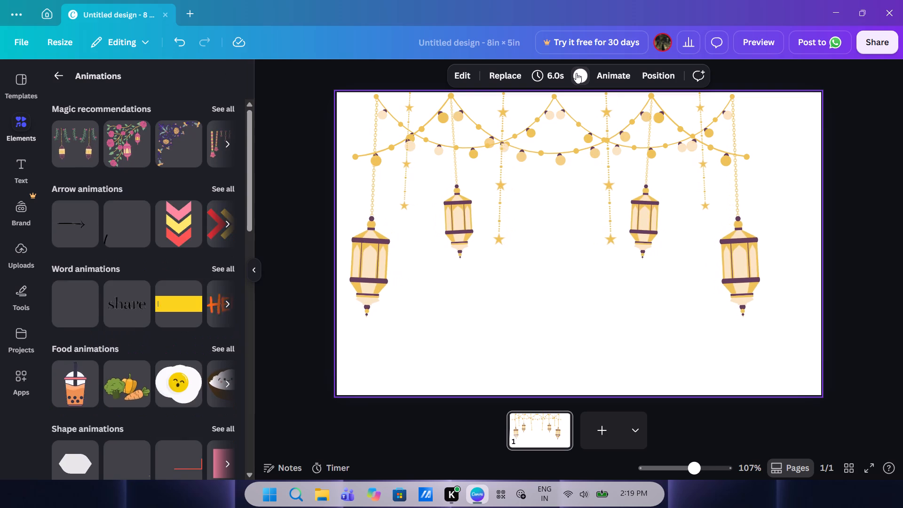
{"action": "left_click", "coordinate": [60, 168]}
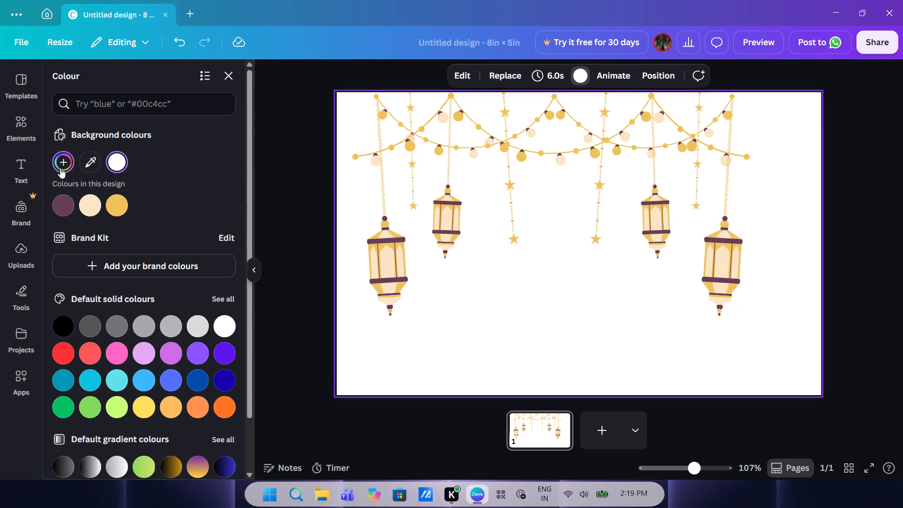
{"action": "left_click_drag", "start_coordinate": [65, 211], "coordinate": [158, 236]}
{"action": "left_click", "coordinate": [158, 236]}
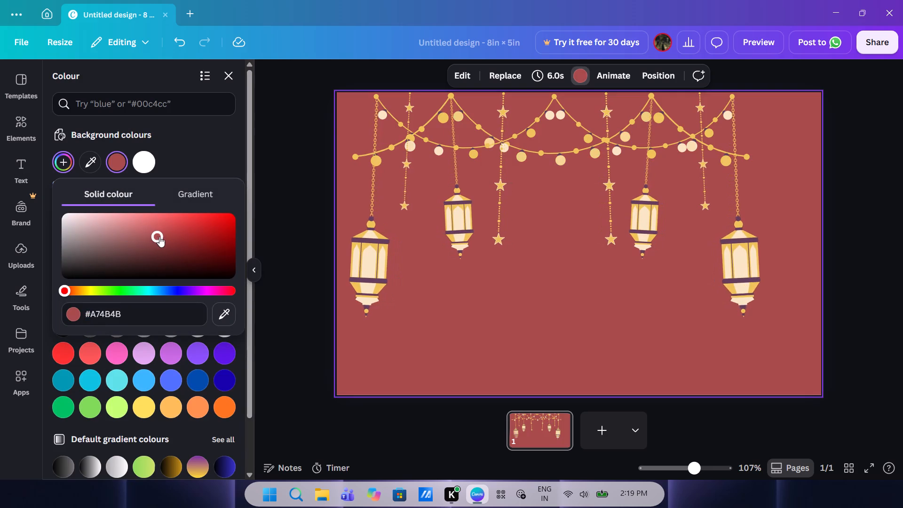
{"action": "left_click", "coordinate": [177, 240]}
{"action": "left_click", "coordinate": [188, 231]}
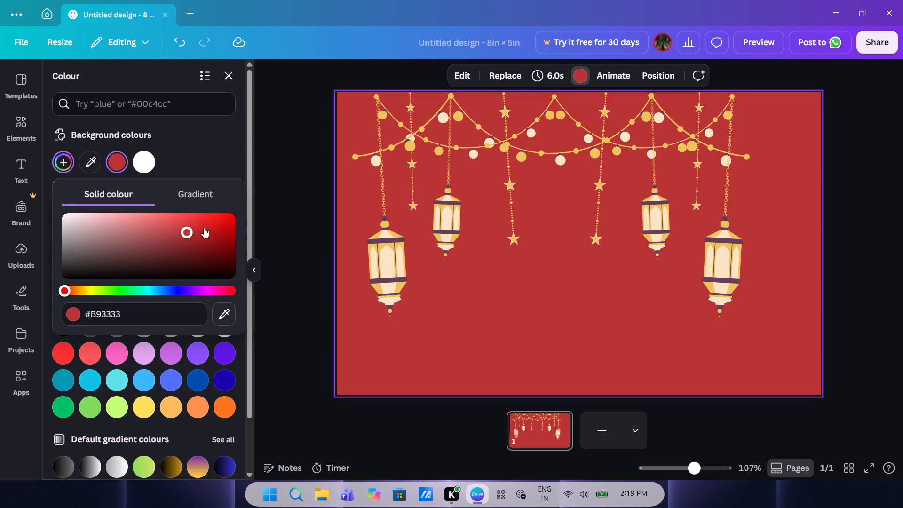
{"action": "left_click", "coordinate": [204, 228]}
{"action": "left_click", "coordinate": [184, 224]}
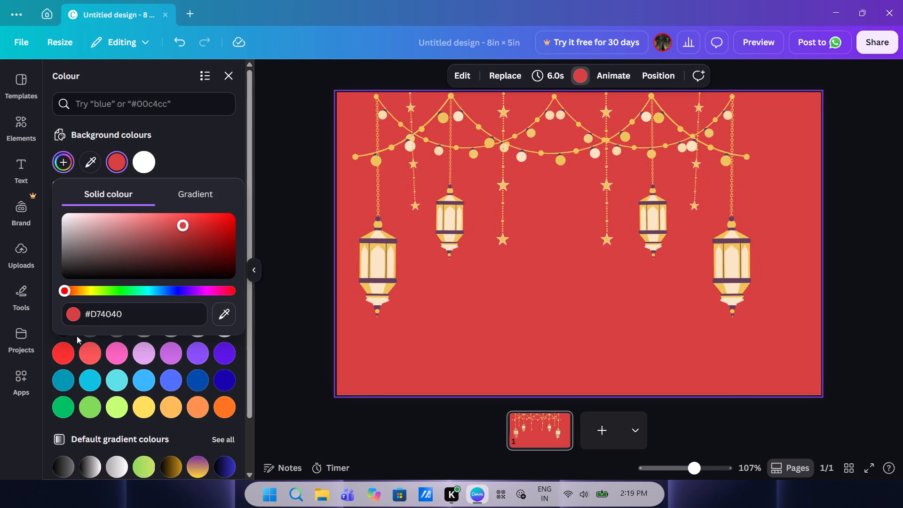
{"action": "scroll", "coordinate": [71, 368], "scroll_direction": "up", "scroll_amount": 1}
{"action": "left_click", "coordinate": [234, 415]}
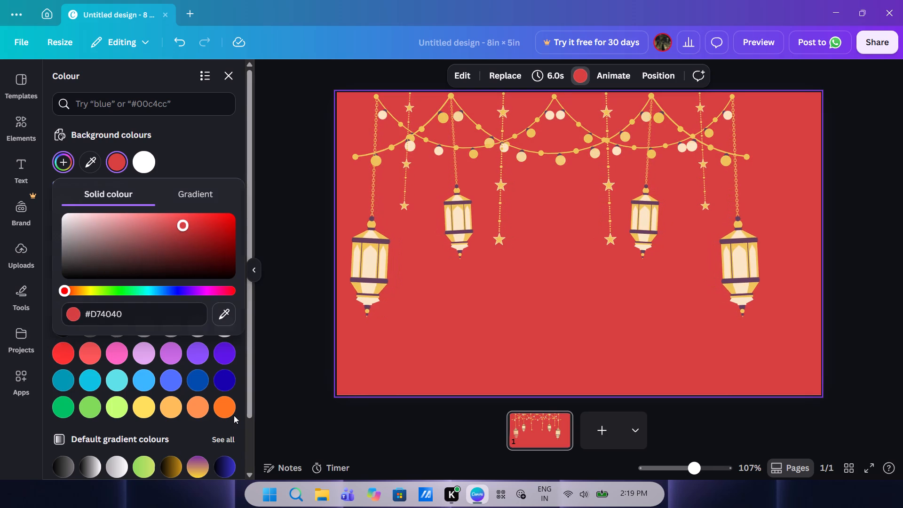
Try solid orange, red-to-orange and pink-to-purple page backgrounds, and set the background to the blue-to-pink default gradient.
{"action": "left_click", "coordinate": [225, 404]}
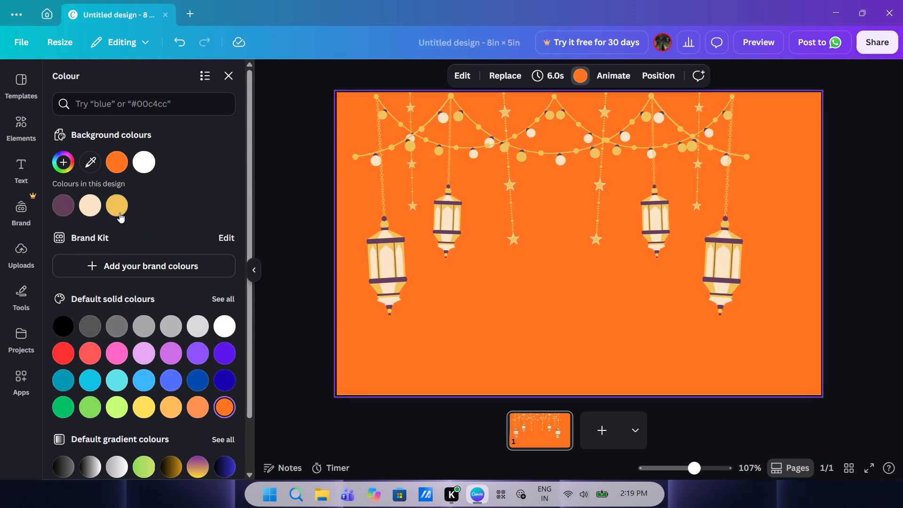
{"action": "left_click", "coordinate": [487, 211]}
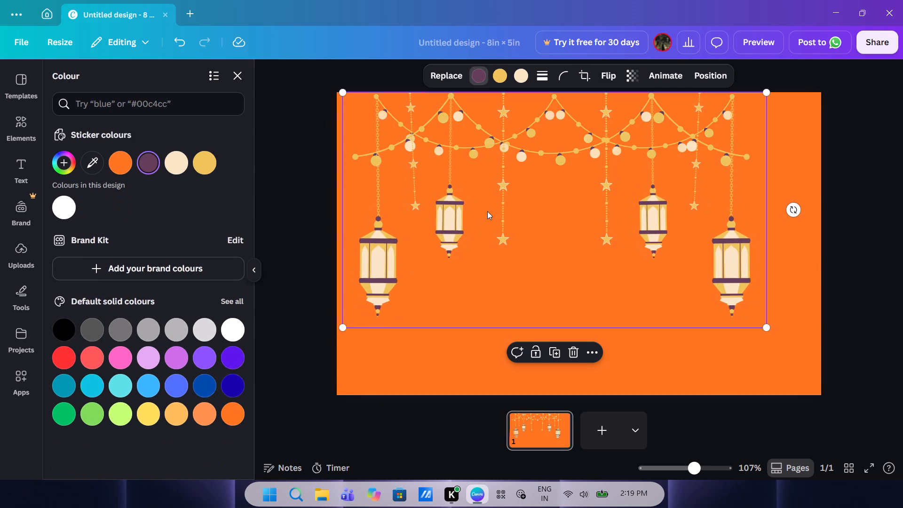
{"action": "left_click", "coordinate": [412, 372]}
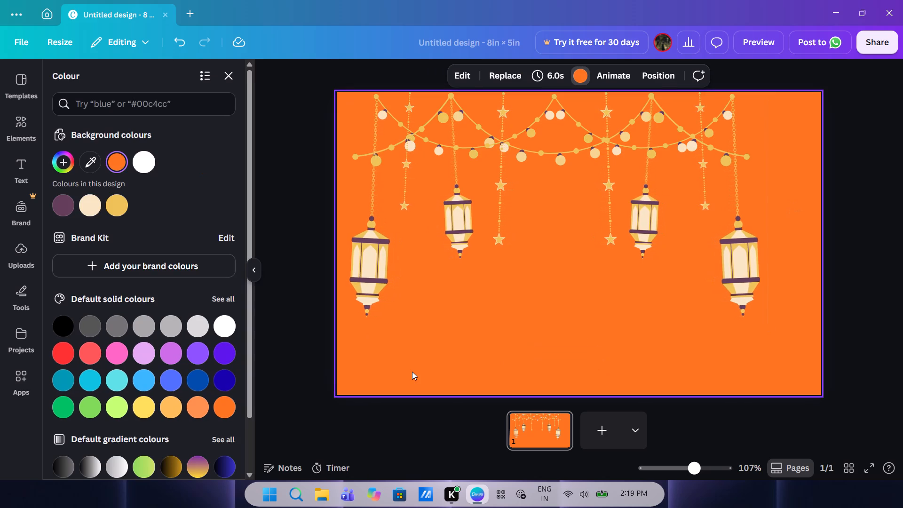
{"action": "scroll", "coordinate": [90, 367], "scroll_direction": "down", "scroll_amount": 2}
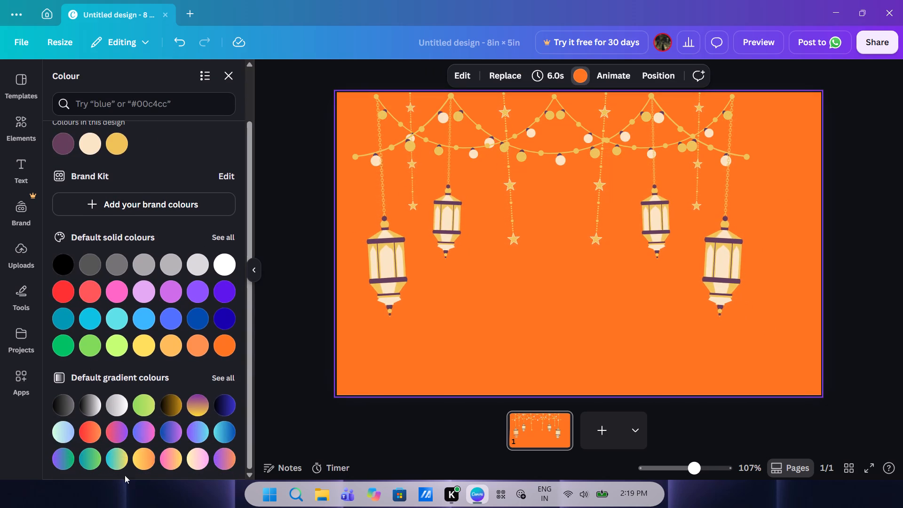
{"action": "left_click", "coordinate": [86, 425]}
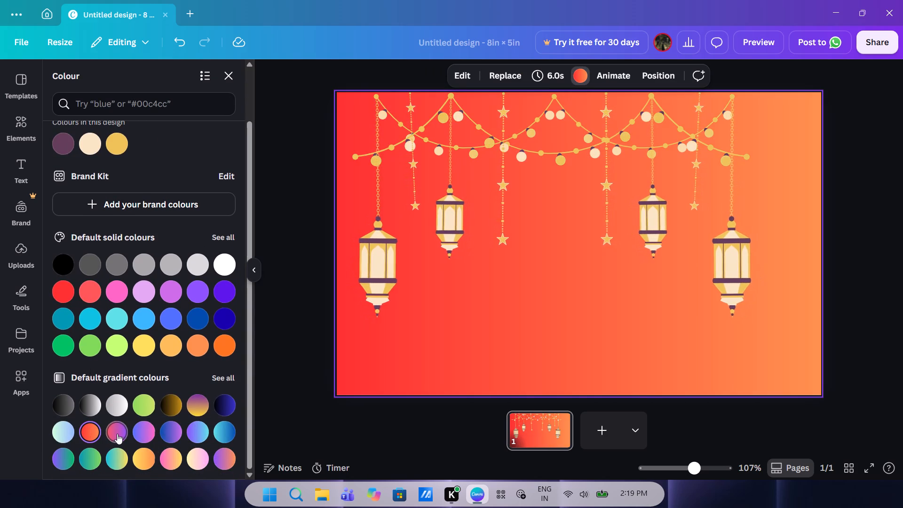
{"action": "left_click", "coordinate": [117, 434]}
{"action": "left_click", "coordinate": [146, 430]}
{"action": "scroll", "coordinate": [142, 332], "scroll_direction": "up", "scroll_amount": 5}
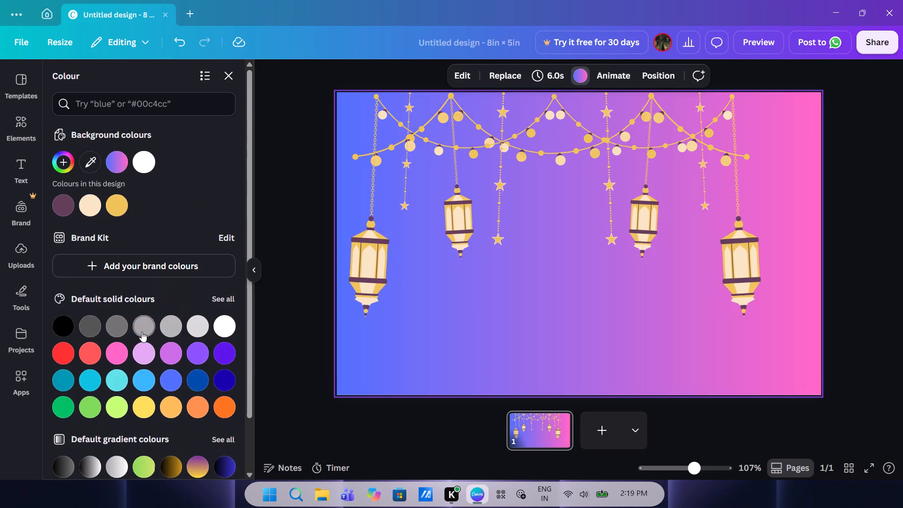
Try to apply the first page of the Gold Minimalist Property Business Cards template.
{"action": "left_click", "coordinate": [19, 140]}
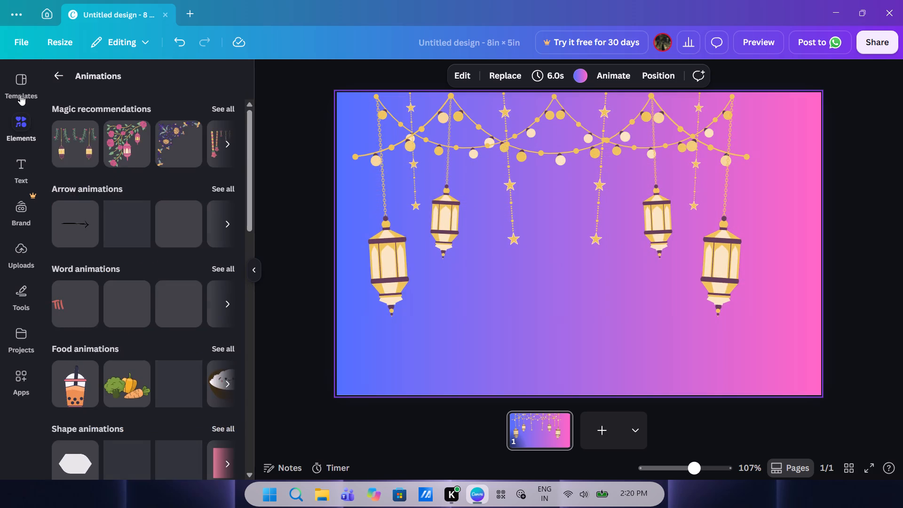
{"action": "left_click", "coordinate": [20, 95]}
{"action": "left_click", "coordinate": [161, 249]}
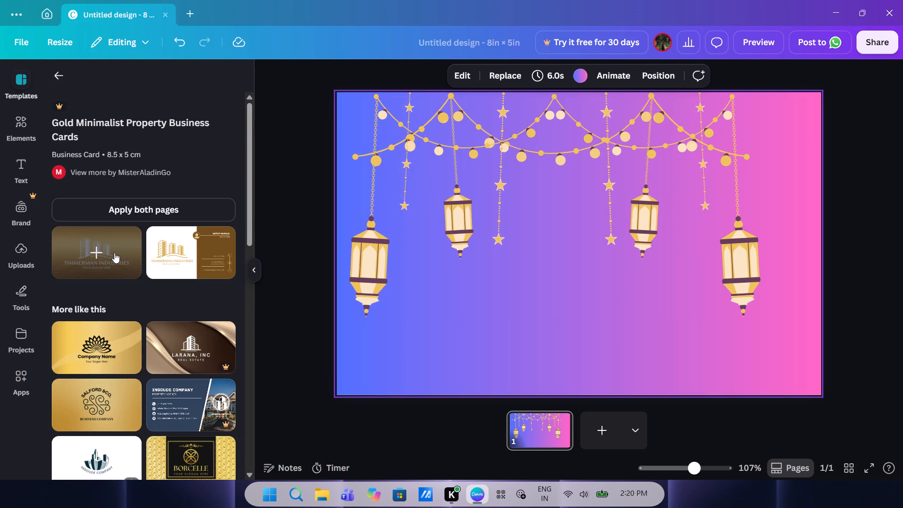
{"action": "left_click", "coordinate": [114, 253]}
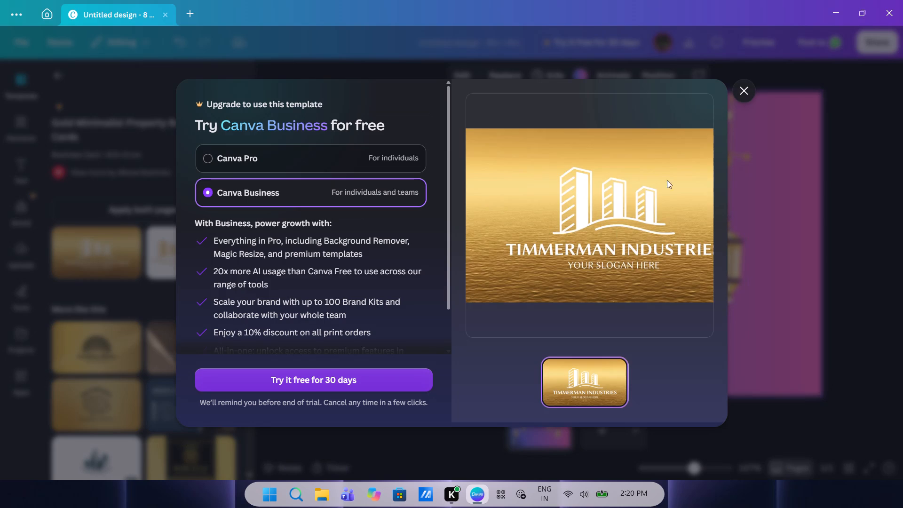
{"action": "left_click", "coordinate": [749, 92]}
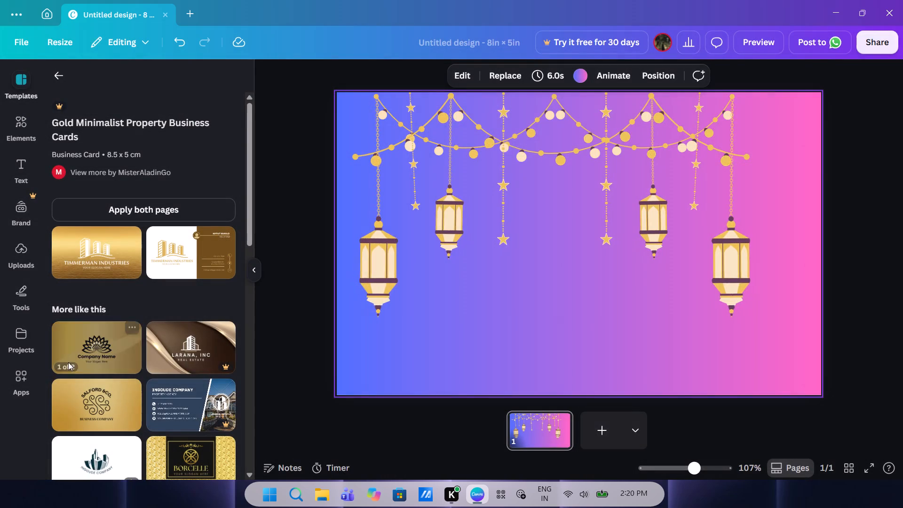
Look at the Gold Elegant and Modern Corporate Business Card template and browse the other suggested templates.
{"action": "left_click", "coordinate": [96, 365]}
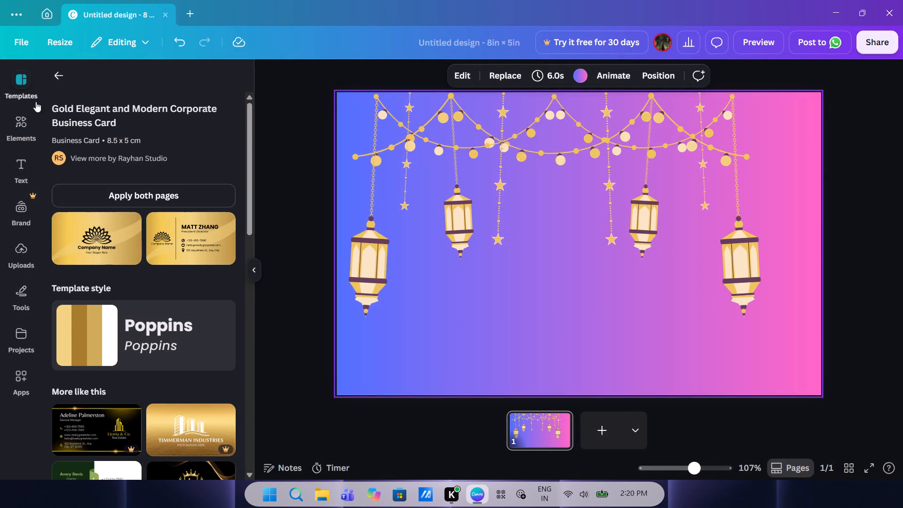
{"action": "left_click", "coordinate": [54, 73]}
{"action": "scroll", "coordinate": [99, 289], "scroll_direction": "down", "scroll_amount": 4}
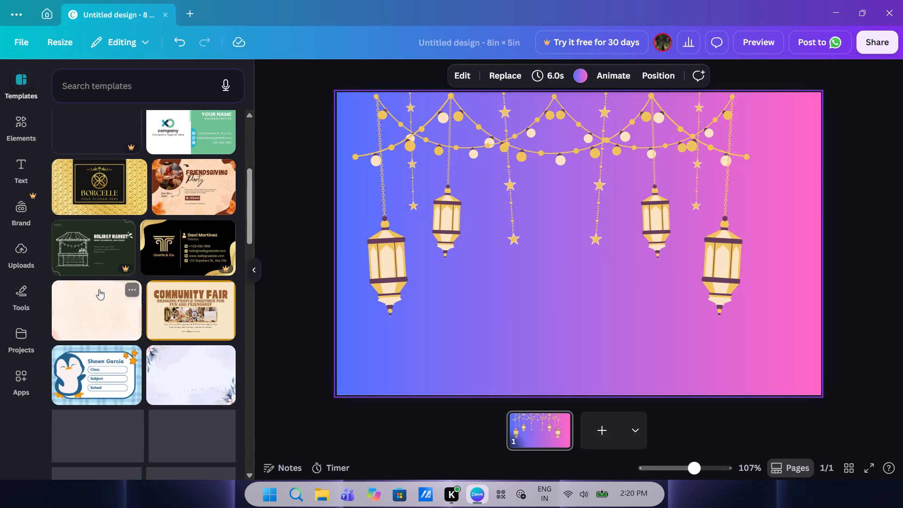
{"action": "scroll", "coordinate": [99, 289], "scroll_direction": "down", "scroll_amount": 1}
{"action": "scroll", "coordinate": [99, 289], "scroll_direction": "up", "scroll_amount": 4}
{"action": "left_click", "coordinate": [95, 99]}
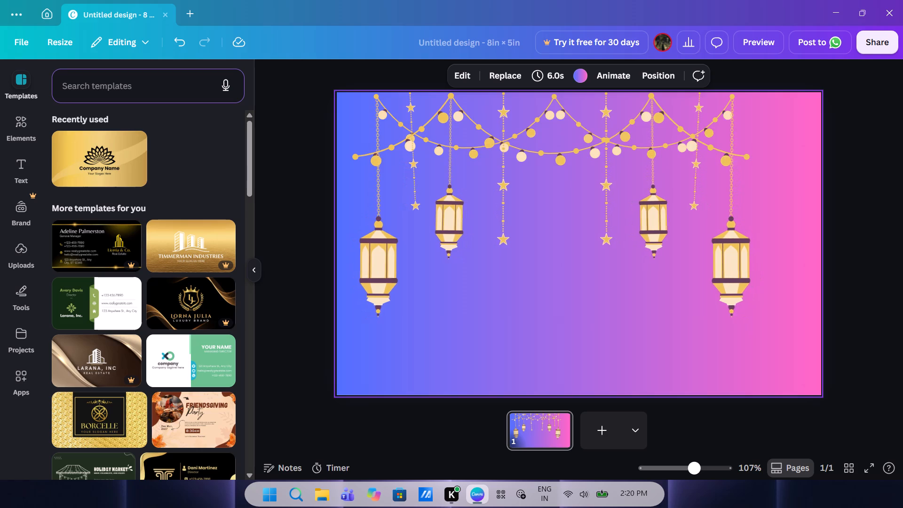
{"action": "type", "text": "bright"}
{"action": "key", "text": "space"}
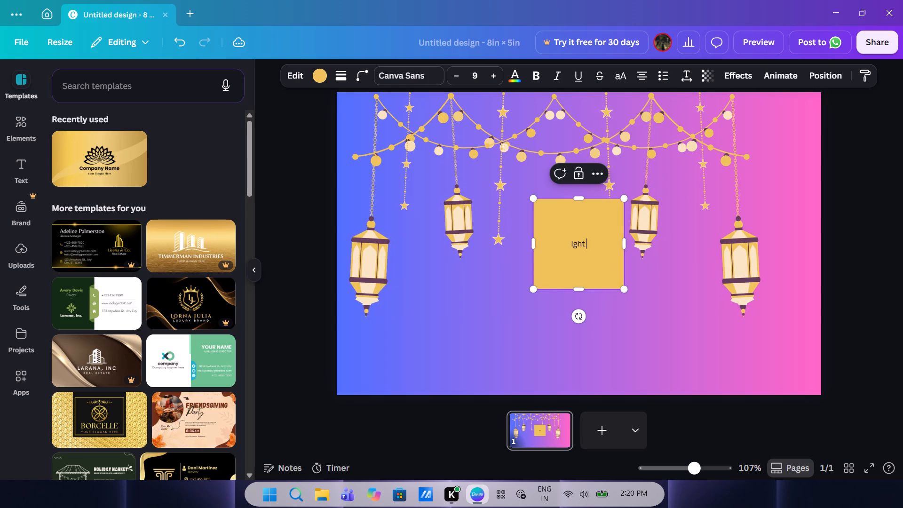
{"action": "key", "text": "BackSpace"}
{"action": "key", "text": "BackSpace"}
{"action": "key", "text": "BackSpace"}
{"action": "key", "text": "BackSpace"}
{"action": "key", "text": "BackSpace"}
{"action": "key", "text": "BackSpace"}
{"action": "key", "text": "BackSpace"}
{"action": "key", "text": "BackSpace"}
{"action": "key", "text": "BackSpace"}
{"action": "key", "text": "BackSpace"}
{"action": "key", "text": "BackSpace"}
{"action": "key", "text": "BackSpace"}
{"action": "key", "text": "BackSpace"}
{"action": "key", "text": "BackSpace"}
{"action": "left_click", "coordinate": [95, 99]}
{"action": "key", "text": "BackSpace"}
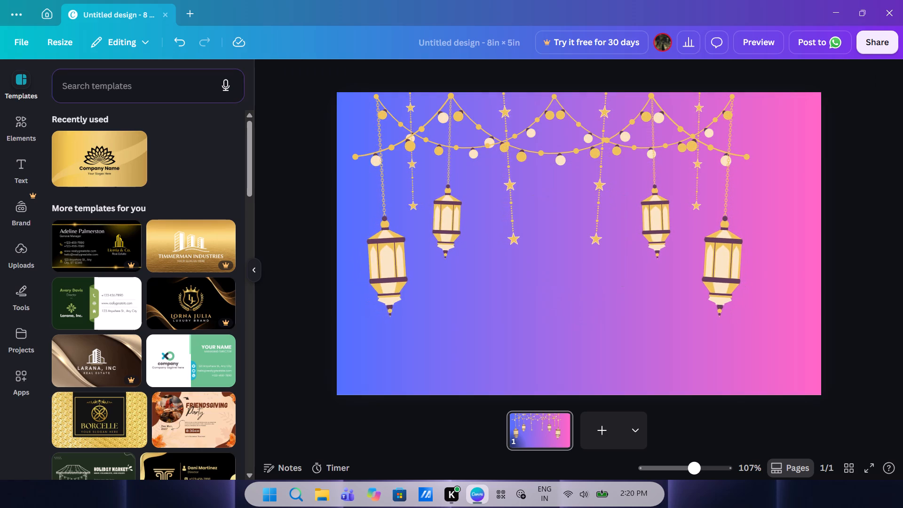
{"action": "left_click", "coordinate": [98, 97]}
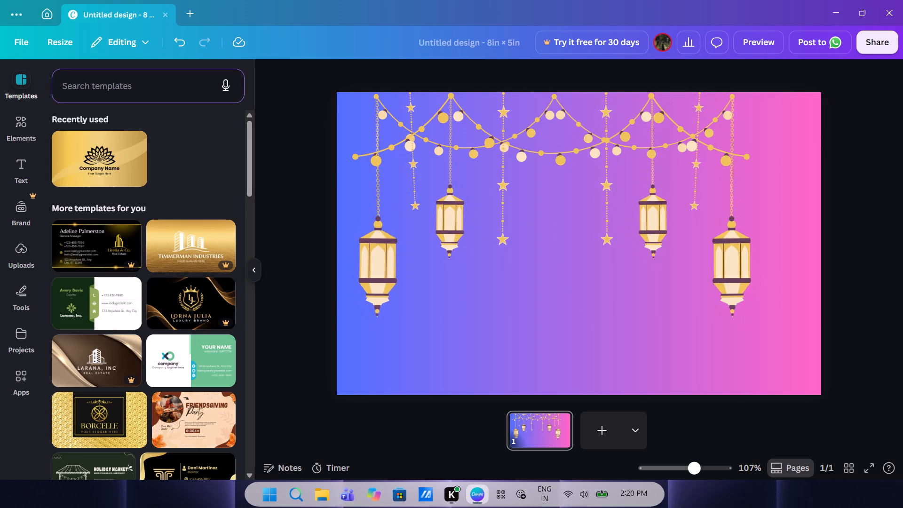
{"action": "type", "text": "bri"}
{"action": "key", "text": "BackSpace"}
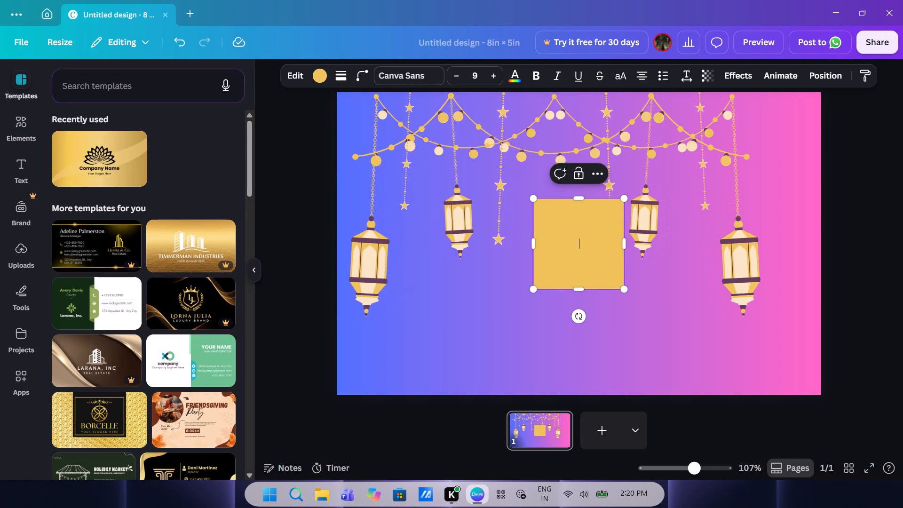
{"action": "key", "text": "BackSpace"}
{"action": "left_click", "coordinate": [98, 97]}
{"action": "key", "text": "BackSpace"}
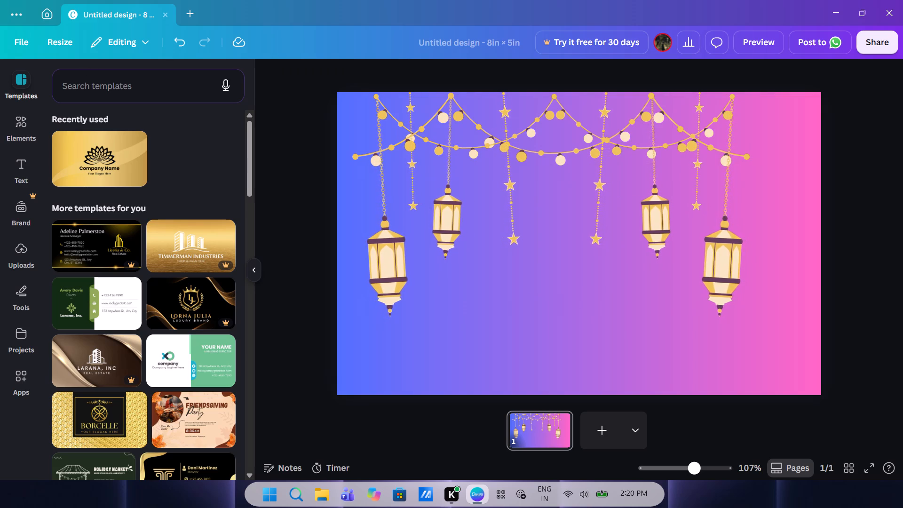
Search the templates for "bright colours" and browse the results.
{"action": "left_click", "coordinate": [88, 70]}
{"action": "left_click", "coordinate": [99, 85]}
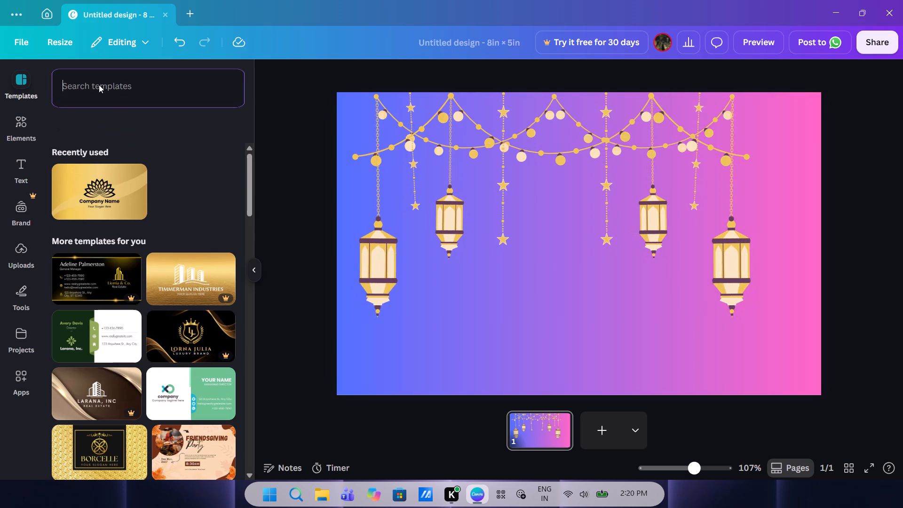
{"action": "type", "text": "bright"}
{"action": "key", "text": "space"}
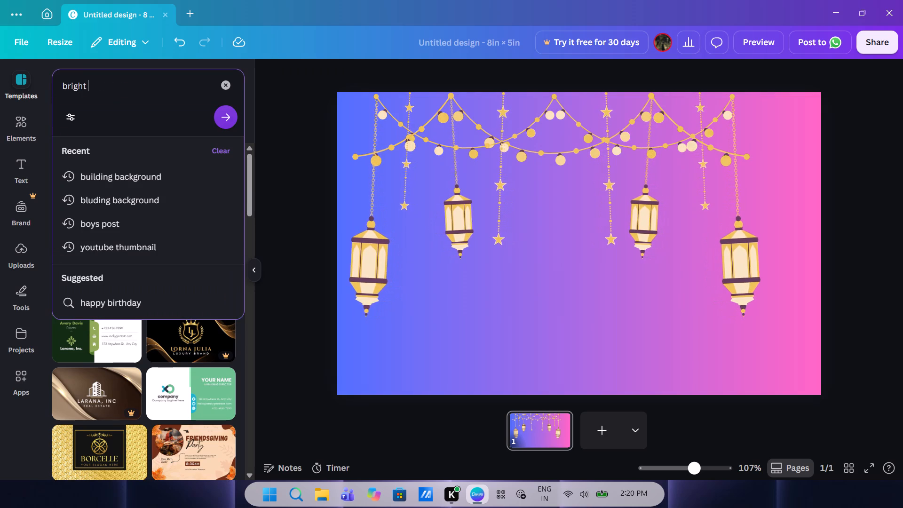
{"action": "type", "text": "colours"}
{"action": "key", "text": "Return"}
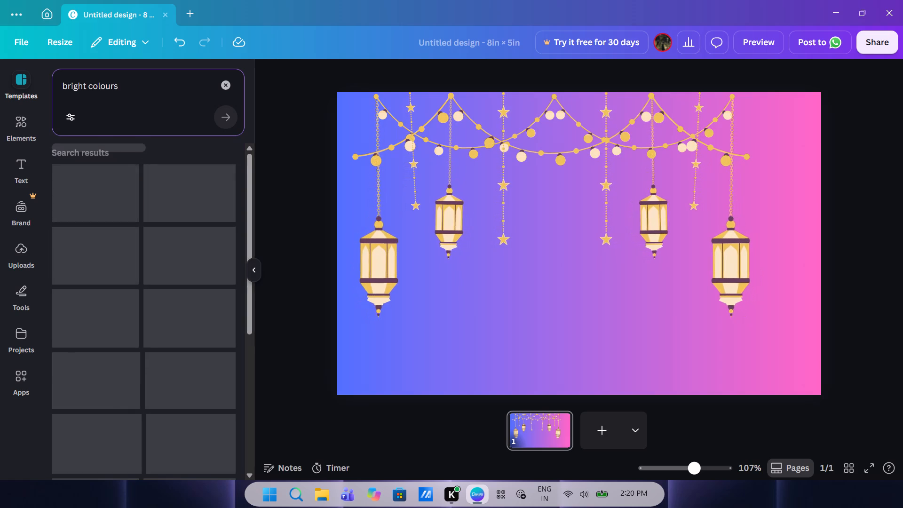
{"action": "scroll", "coordinate": [108, 228], "scroll_direction": "down", "scroll_amount": 1}
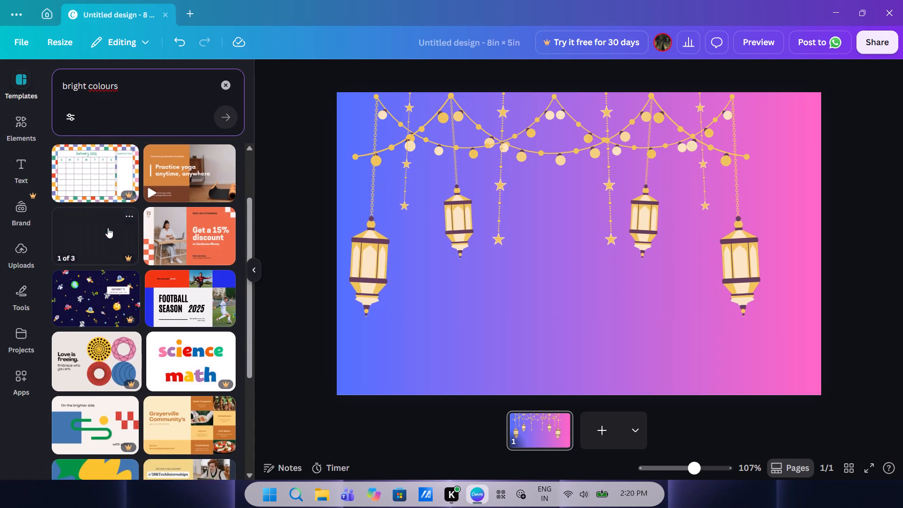
{"action": "scroll", "coordinate": [108, 228], "scroll_direction": "down", "scroll_amount": 4}
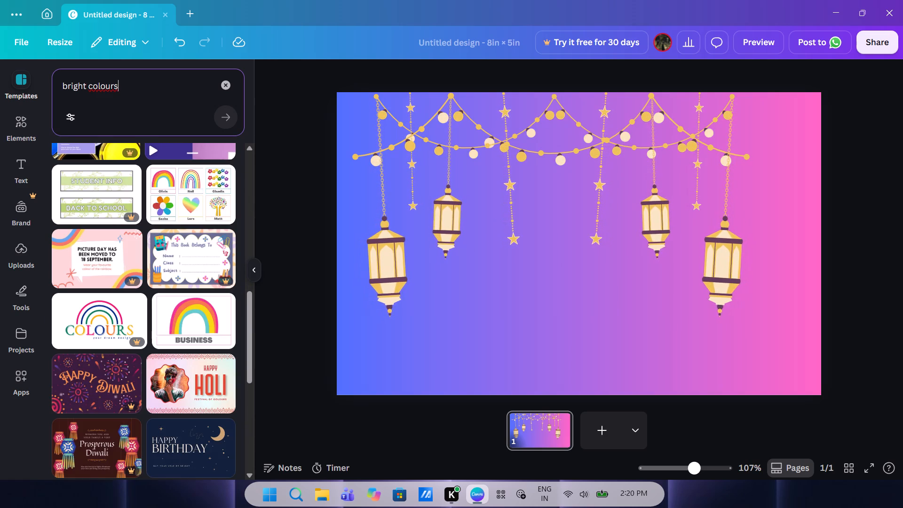
Search the templates for "brightsolid colours" and browse the results.
{"action": "left_click", "coordinate": [87, 87]}
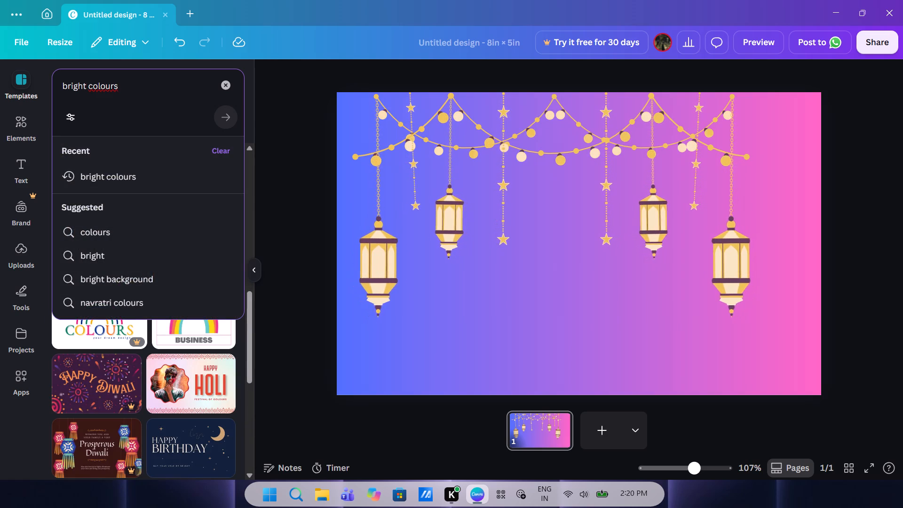
{"action": "type", "text": "solid"}
{"action": "key", "text": "space"}
{"action": "key", "text": "Return"}
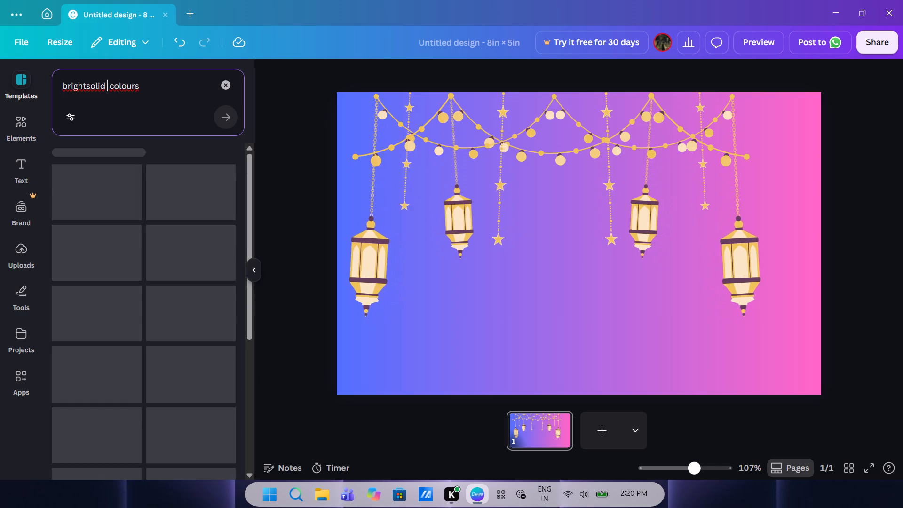
{"action": "scroll", "coordinate": [87, 178], "scroll_direction": "down", "scroll_amount": 3}
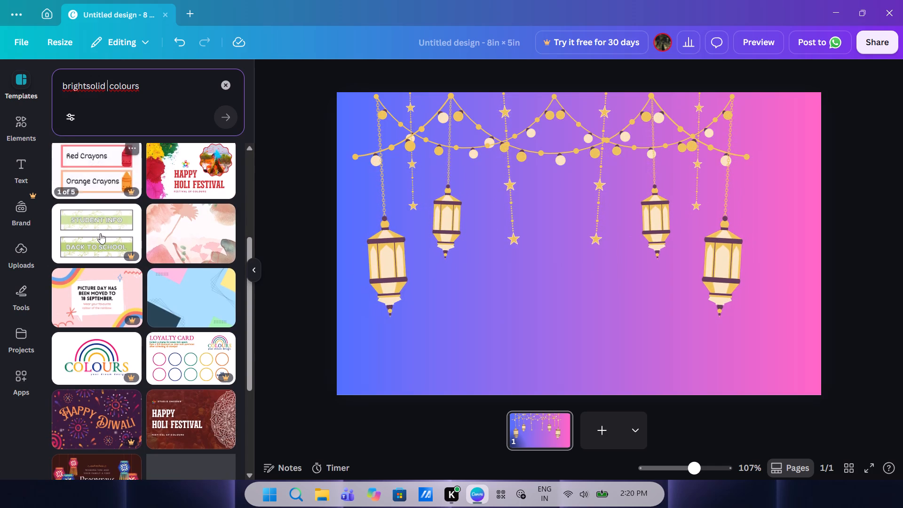
{"action": "scroll", "coordinate": [171, 255], "scroll_direction": "down", "scroll_amount": 3}
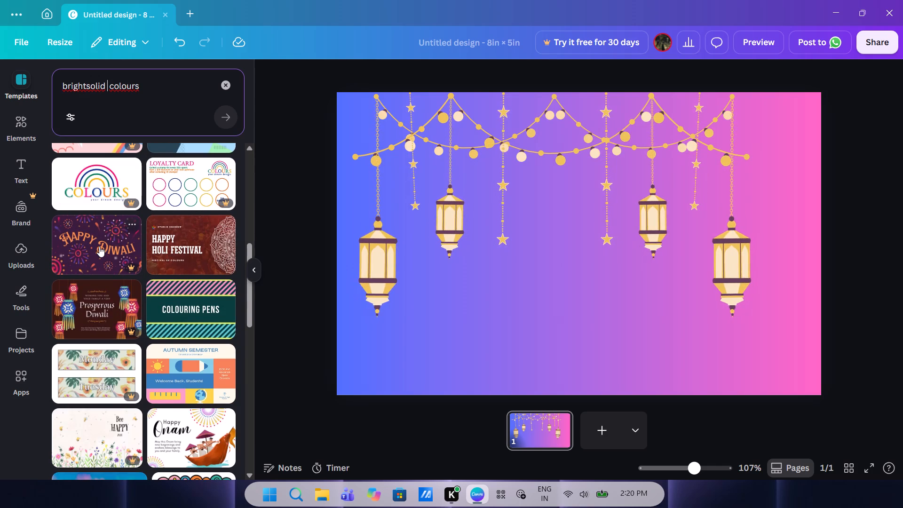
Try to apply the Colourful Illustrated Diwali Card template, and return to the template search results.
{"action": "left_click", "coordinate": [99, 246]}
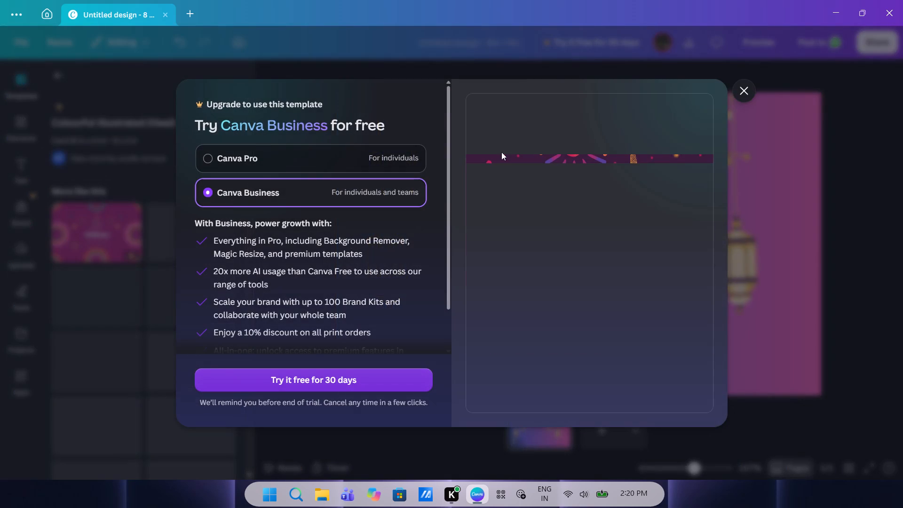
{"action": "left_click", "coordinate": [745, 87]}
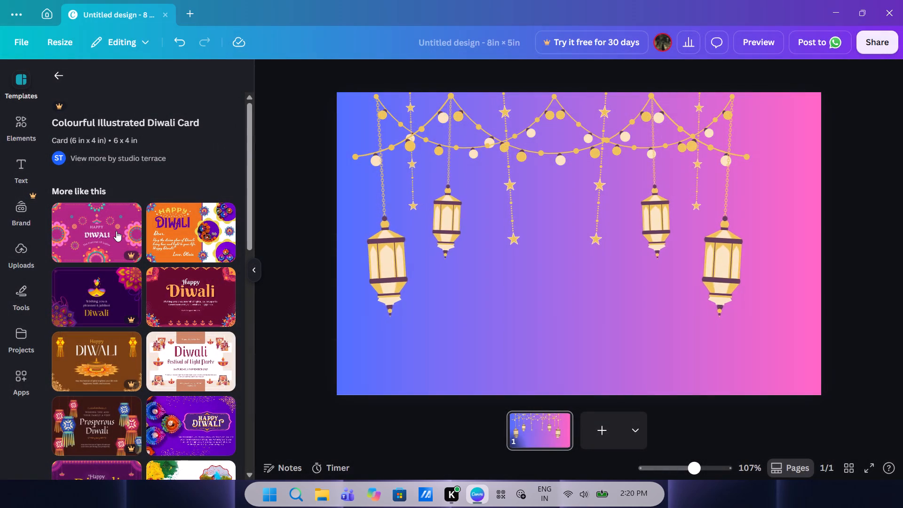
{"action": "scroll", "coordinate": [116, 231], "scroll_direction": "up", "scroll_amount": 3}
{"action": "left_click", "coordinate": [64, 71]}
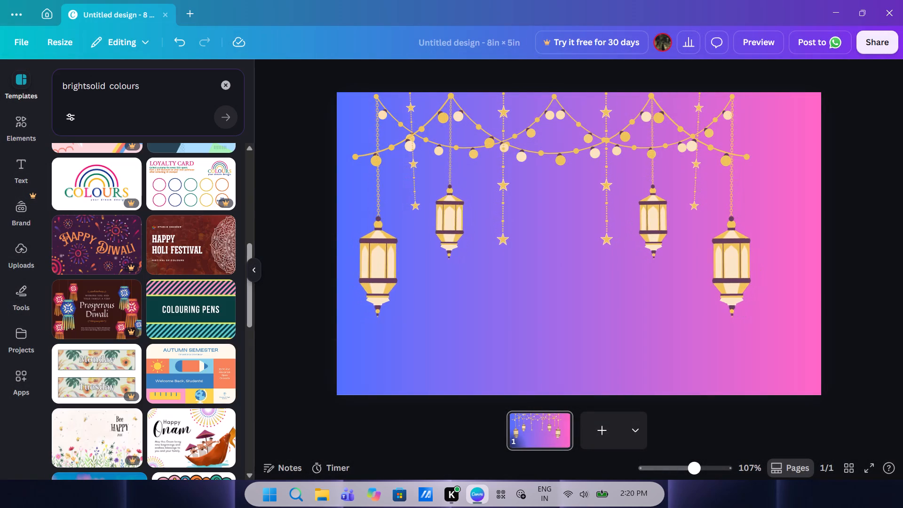
Clear the template search and look at the Gold Minimalist Property Business Cards template.
{"action": "scroll", "coordinate": [107, 207], "scroll_direction": "up", "scroll_amount": 9}
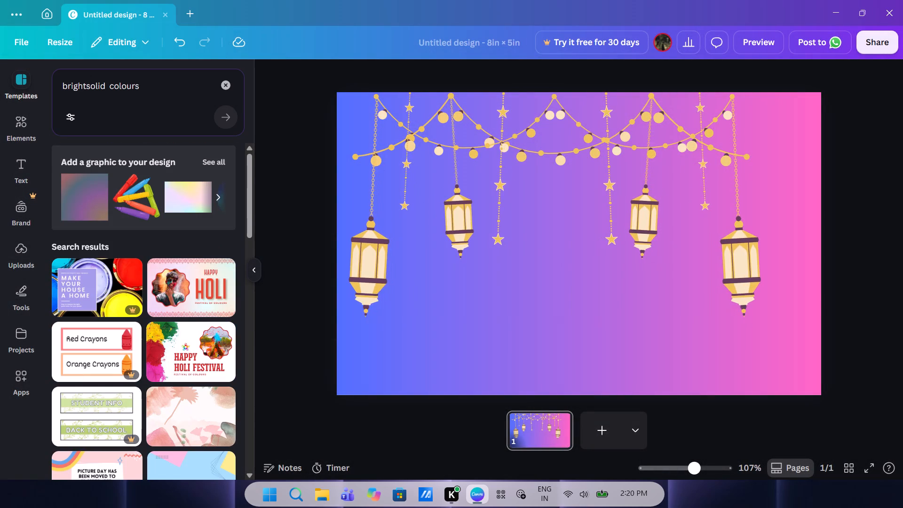
{"action": "left_click", "coordinate": [225, 82]}
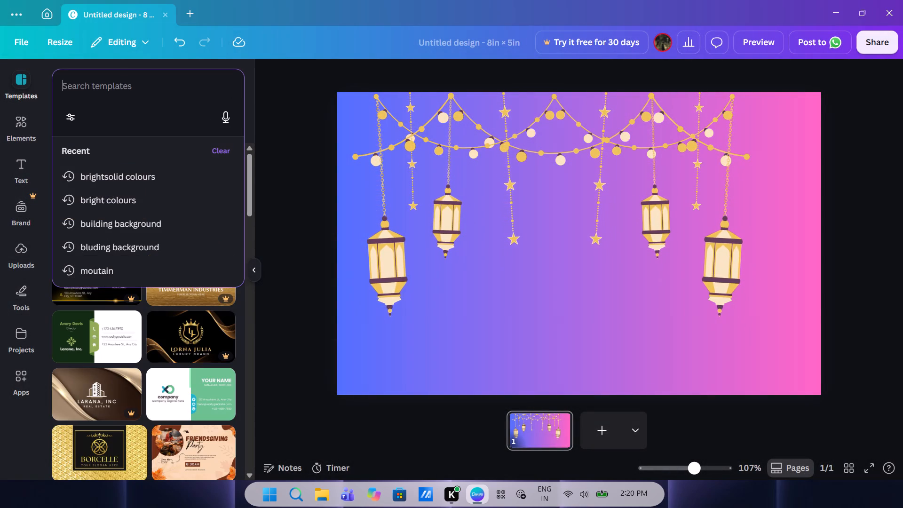
{"action": "scroll", "coordinate": [122, 314], "scroll_direction": "up", "scroll_amount": 1}
{"action": "left_click", "coordinate": [194, 300]}
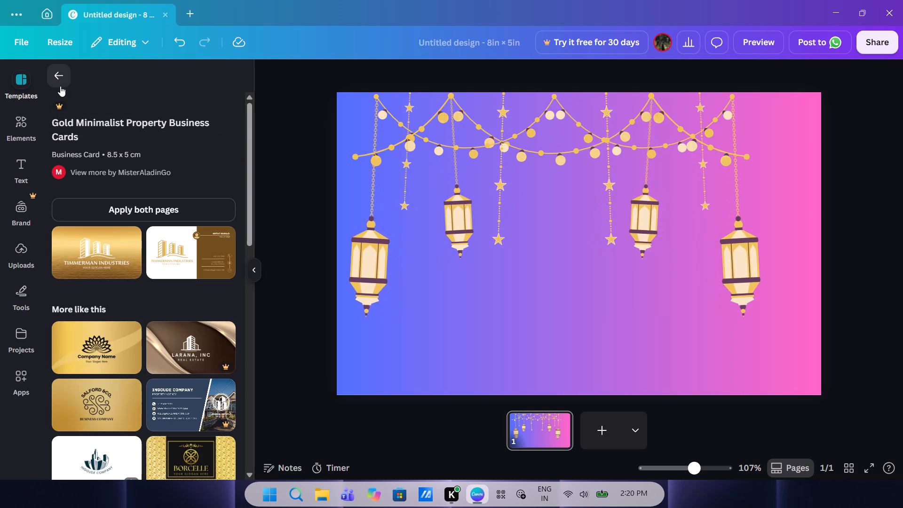
{"action": "left_click", "coordinate": [60, 74]}
Apply the lotus-logo page of the recently used Gold Elegant and Modern Corporate Business Card template to the page.
{"action": "left_click", "coordinate": [103, 173]}
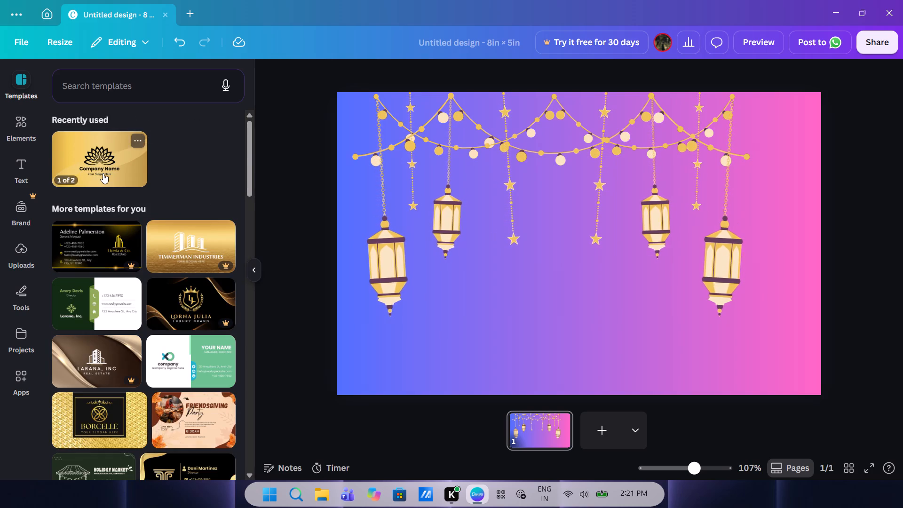
{"action": "left_click", "coordinate": [97, 228]}
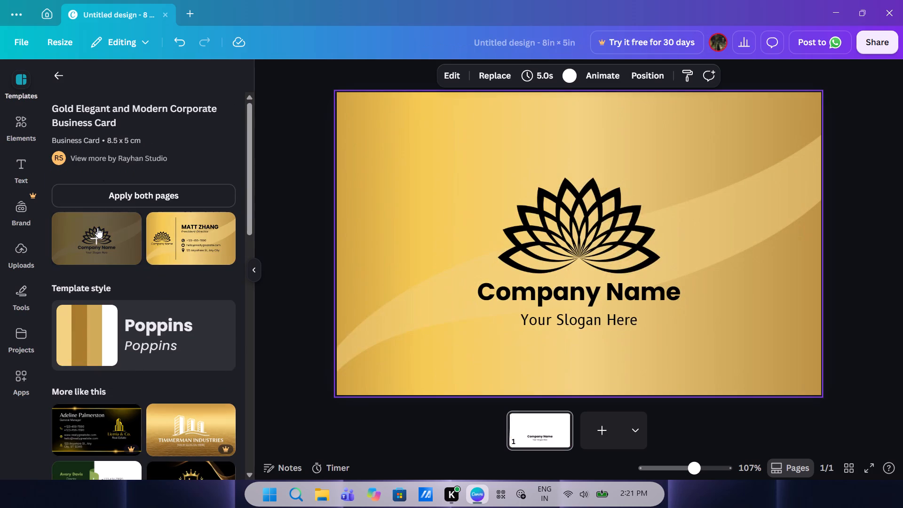
Delete the lotus logo, the Company Name text and the slogan text from the page.
{"action": "left_click", "coordinate": [532, 251]}
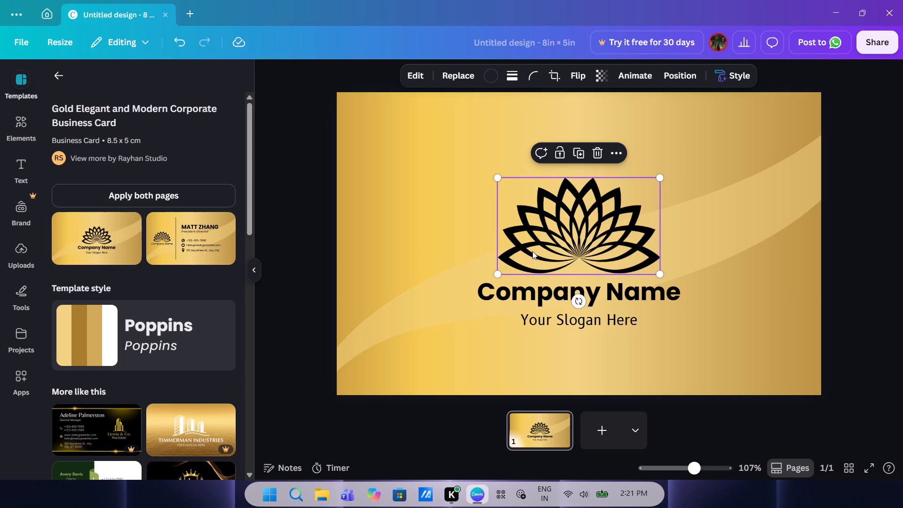
{"action": "key", "text": "BackSpace"}
{"action": "left_click", "coordinate": [538, 294]}
{"action": "key", "text": "BackSpace"}
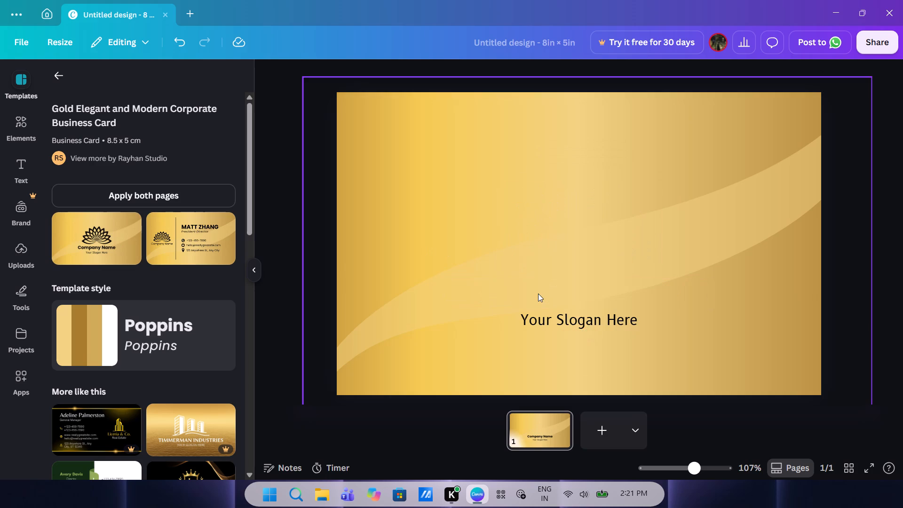
{"action": "left_click", "coordinate": [544, 332]}
{"action": "left_click", "coordinate": [555, 321]}
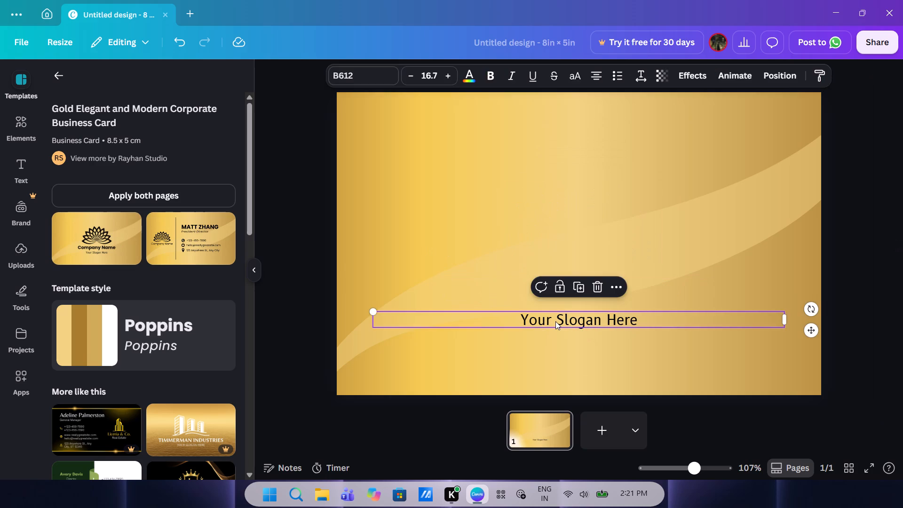
{"action": "key", "text": "BackSpace"}
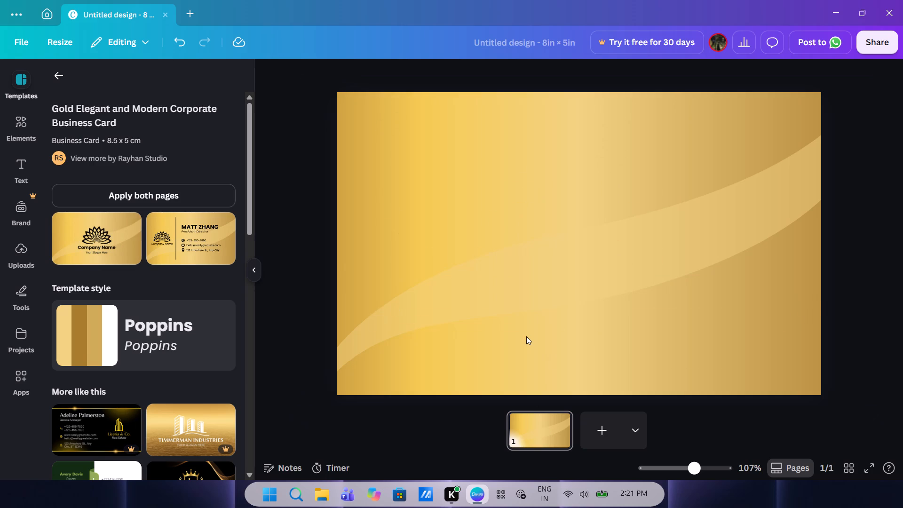
Delete the translucent wave layer from the gold background.
{"action": "key", "text": "alt+1"}
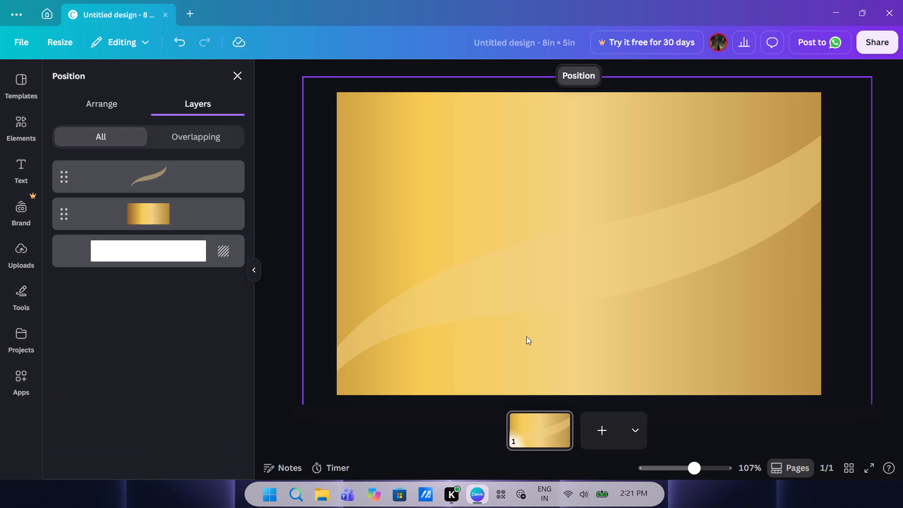
{"action": "left_click_drag", "start_coordinate": [162, 185], "coordinate": [173, 194]}
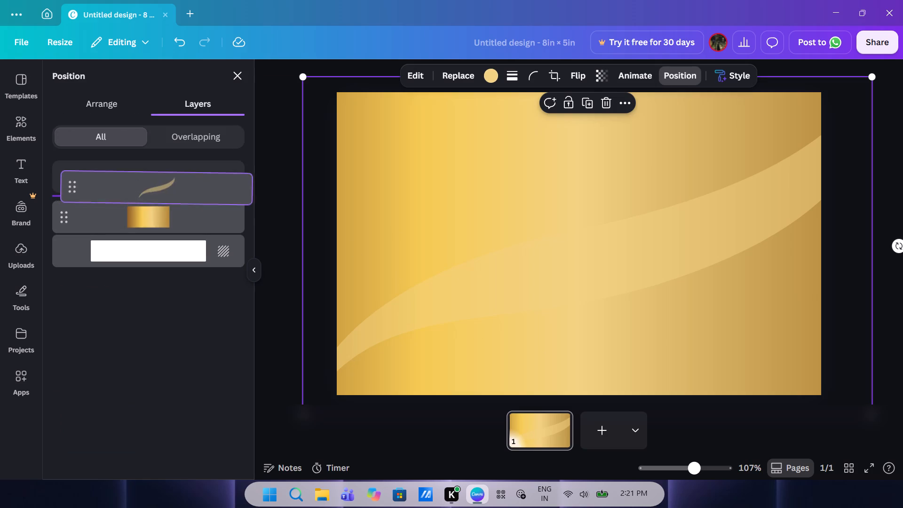
{"action": "left_click_drag", "start_coordinate": [173, 194], "coordinate": [177, 190]}
{"action": "key", "text": "BackSpace"}
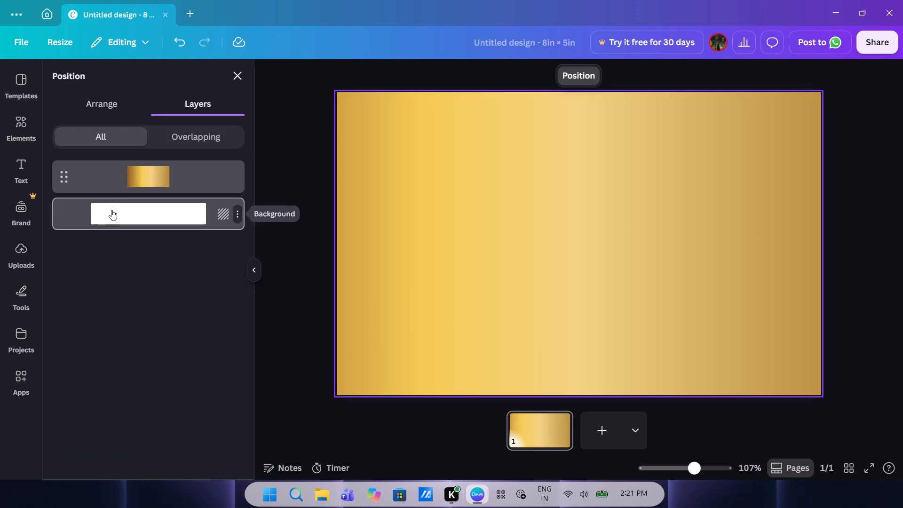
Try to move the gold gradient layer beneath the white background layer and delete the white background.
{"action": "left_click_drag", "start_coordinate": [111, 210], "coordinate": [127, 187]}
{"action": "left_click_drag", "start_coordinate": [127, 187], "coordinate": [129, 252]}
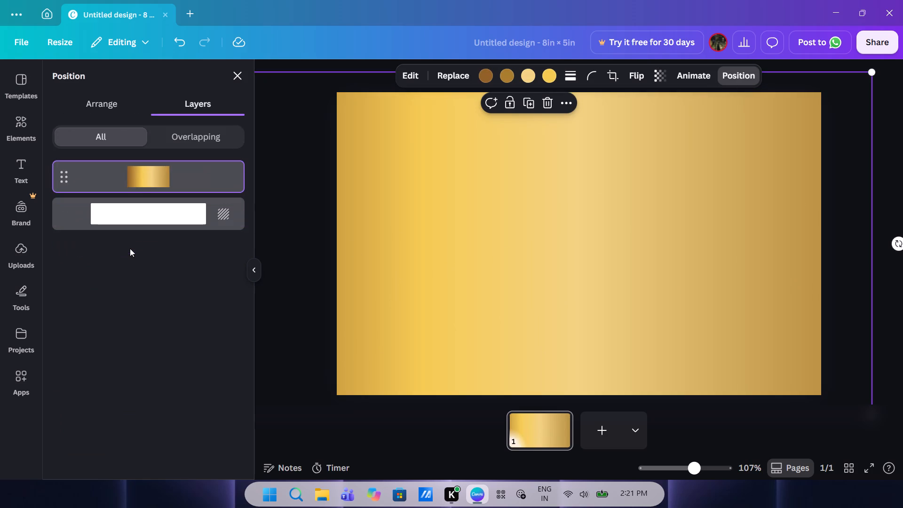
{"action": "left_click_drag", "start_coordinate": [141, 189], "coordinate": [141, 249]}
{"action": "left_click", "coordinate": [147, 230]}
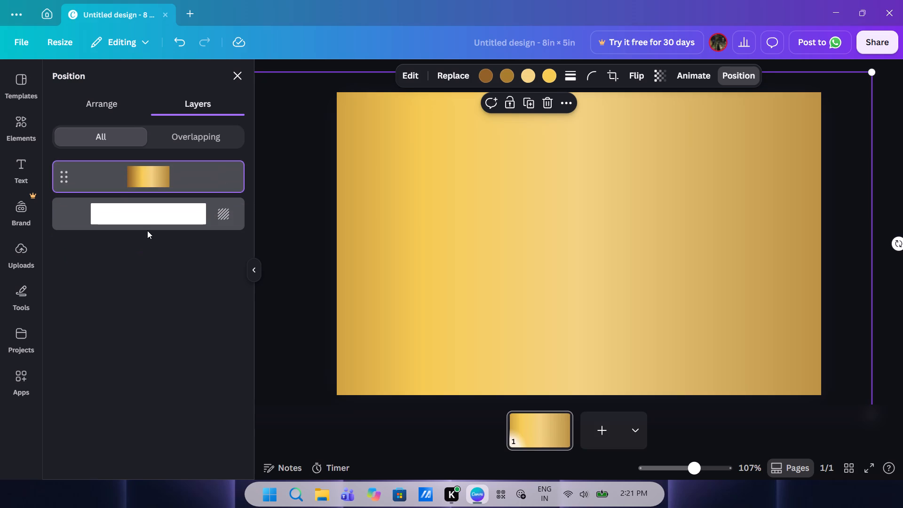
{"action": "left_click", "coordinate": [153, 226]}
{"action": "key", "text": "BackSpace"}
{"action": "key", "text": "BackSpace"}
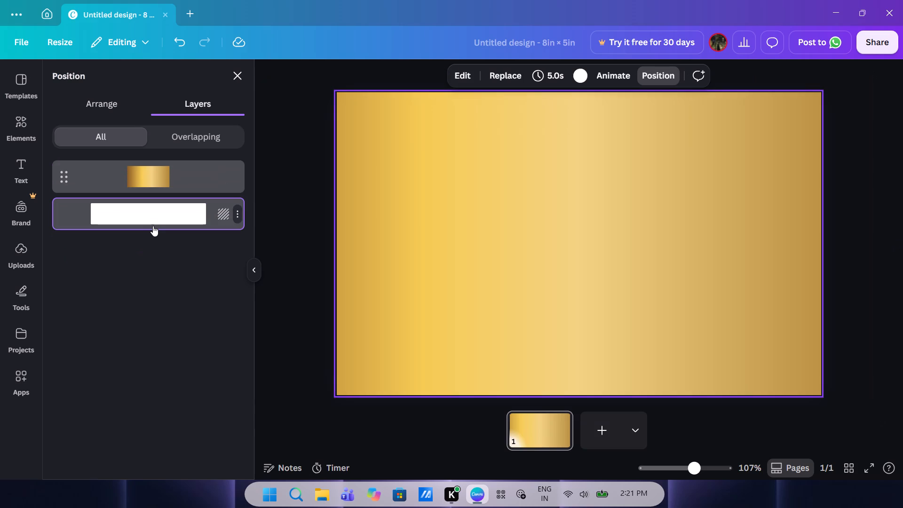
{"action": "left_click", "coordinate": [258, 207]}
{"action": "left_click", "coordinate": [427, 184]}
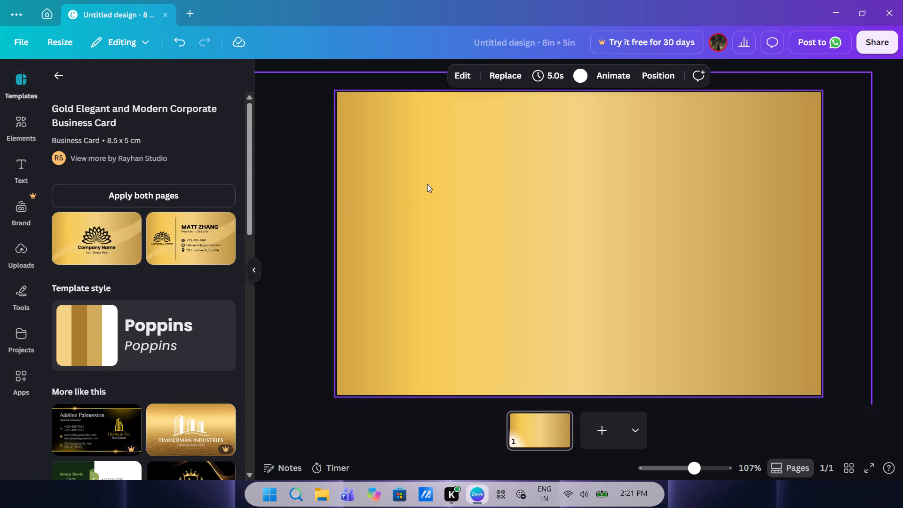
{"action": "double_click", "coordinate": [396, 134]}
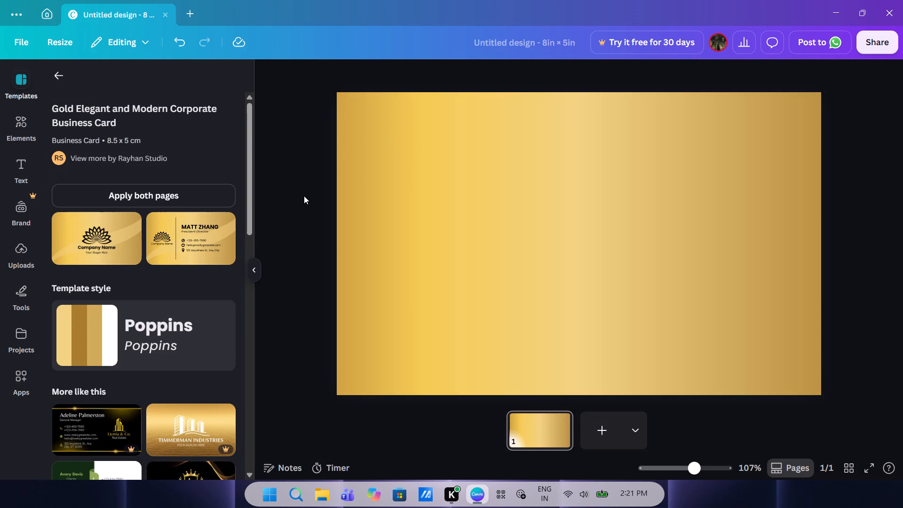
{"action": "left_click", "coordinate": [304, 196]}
Look through the animation elements, including the full set of Magic recommendations.
{"action": "left_click", "coordinate": [56, 81]}
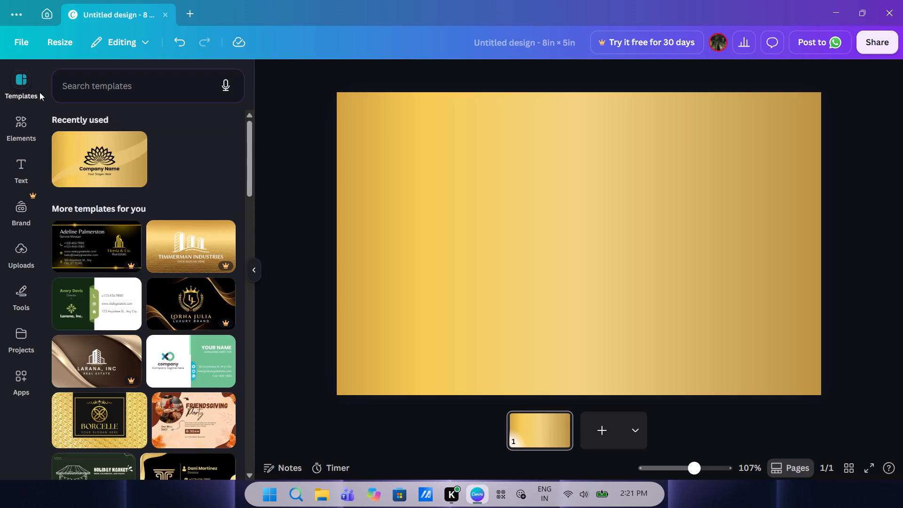
{"action": "left_click", "coordinate": [9, 129]}
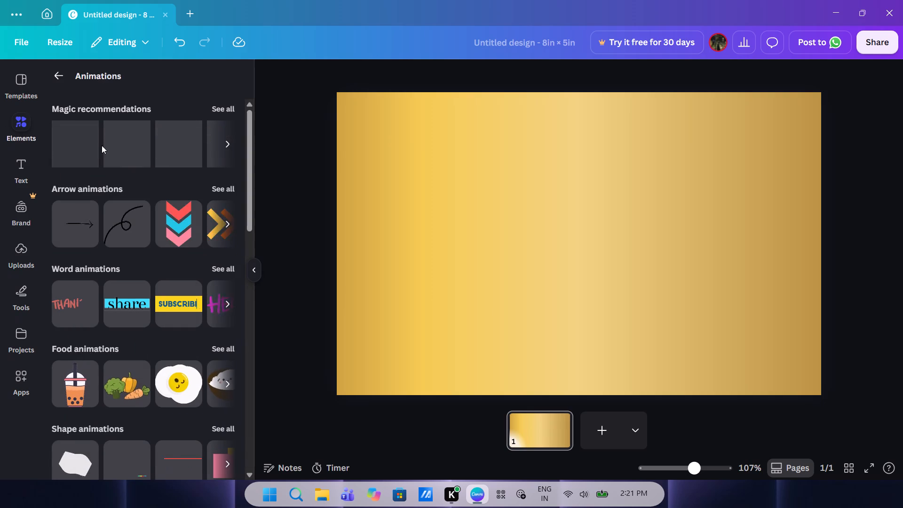
{"action": "scroll", "coordinate": [162, 151], "scroll_direction": "left", "scroll_amount": 1}
{"action": "scroll", "coordinate": [108, 135], "scroll_direction": "right", "scroll_amount": 2}
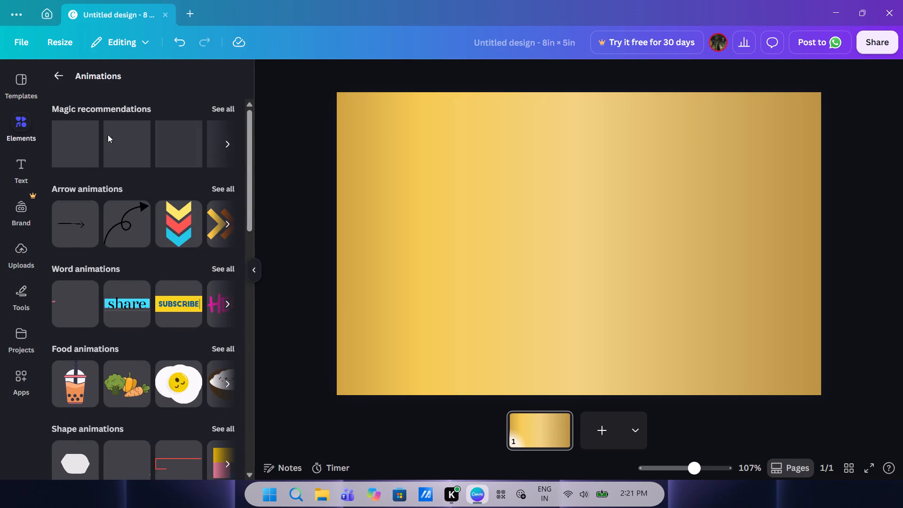
{"action": "left_click", "coordinate": [223, 114]}
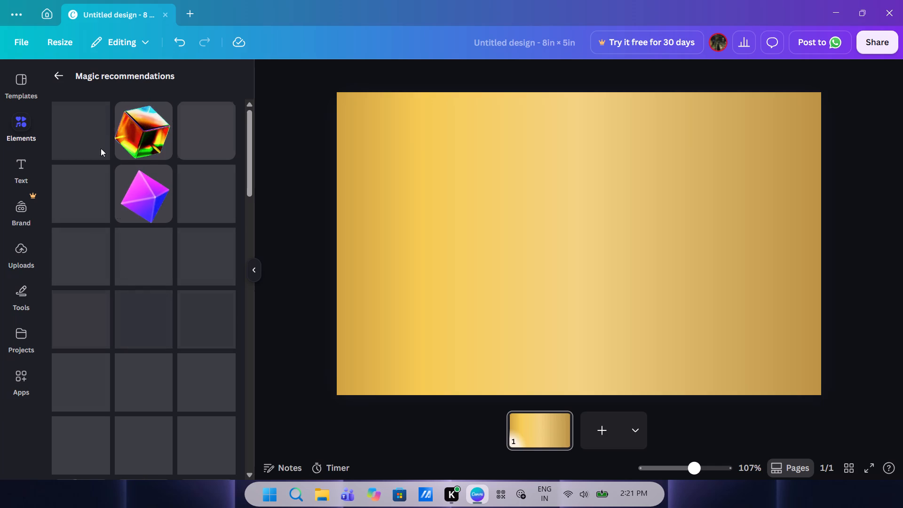
{"action": "left_click", "coordinate": [60, 76]}
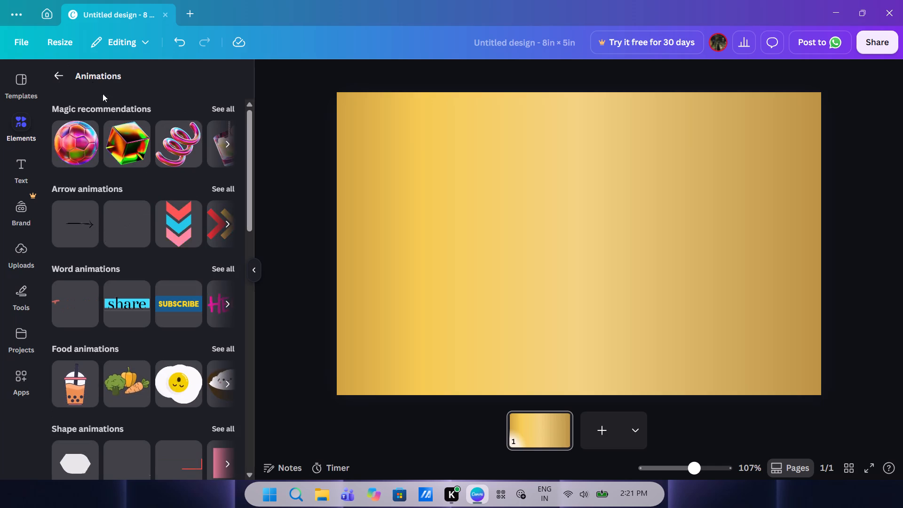
{"action": "left_click", "coordinate": [61, 69]}
Add the pink firework cone from the Festive animations, shrink it and place it on the page's bottom edge, left of centre.
{"action": "scroll", "coordinate": [104, 222], "scroll_direction": "down", "scroll_amount": 1}
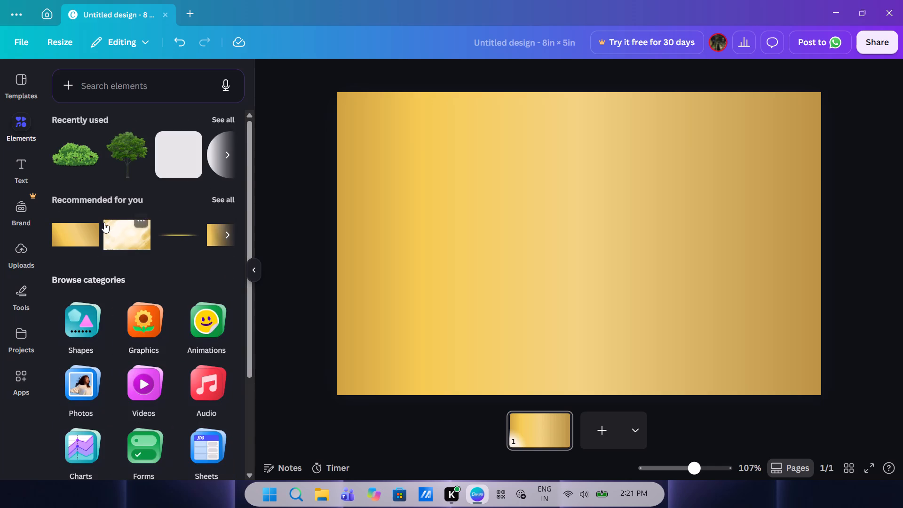
{"action": "scroll", "coordinate": [104, 222], "scroll_direction": "down", "scroll_amount": 1}
{"action": "left_click", "coordinate": [194, 203]}
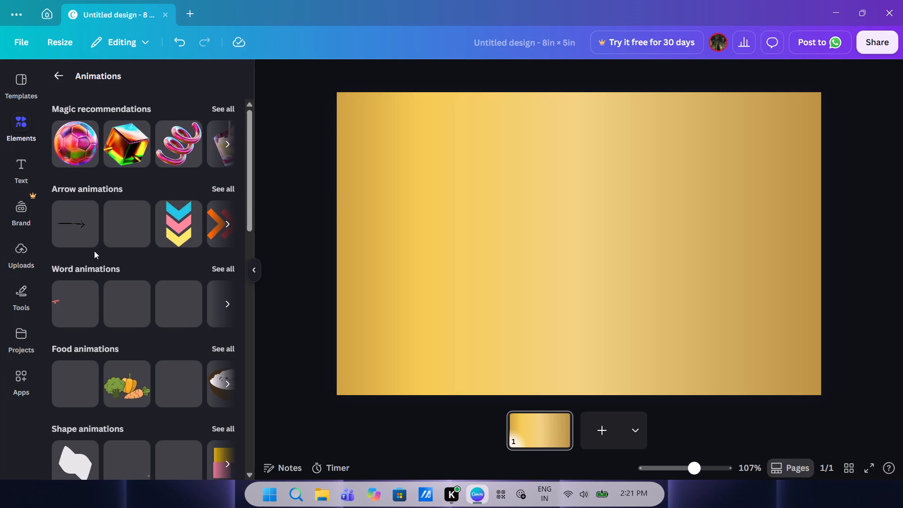
{"action": "scroll", "coordinate": [127, 207], "scroll_direction": "down", "scroll_amount": 2}
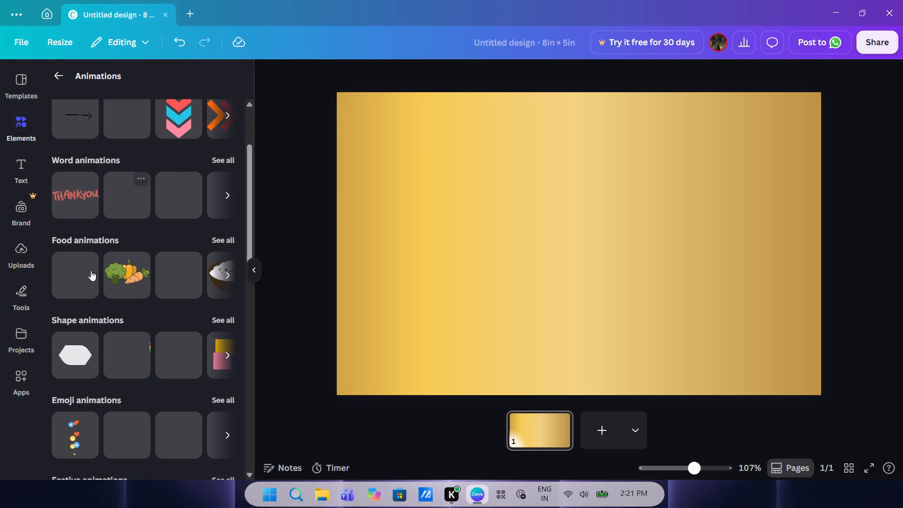
{"action": "scroll", "coordinate": [91, 270], "scroll_direction": "down", "scroll_amount": 2}
{"action": "scroll", "coordinate": [107, 356], "scroll_direction": "down", "scroll_amount": 1}
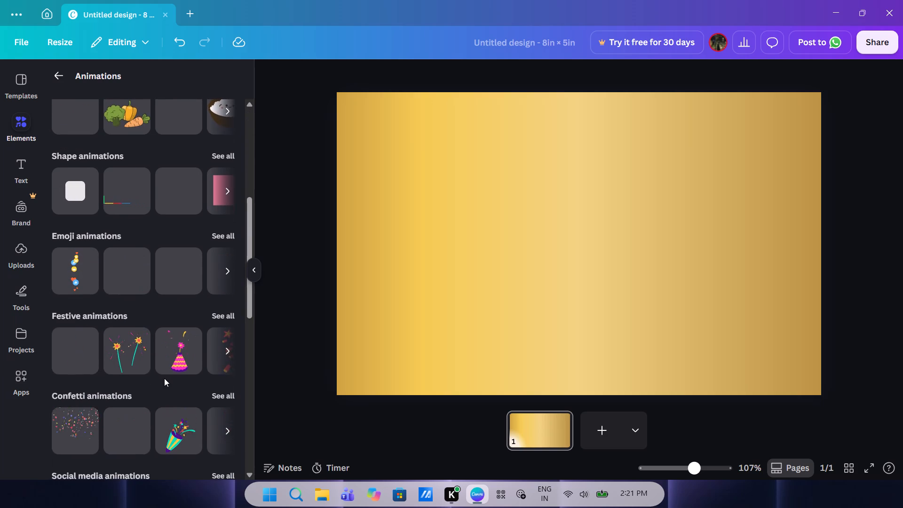
{"action": "left_click", "coordinate": [174, 358]}
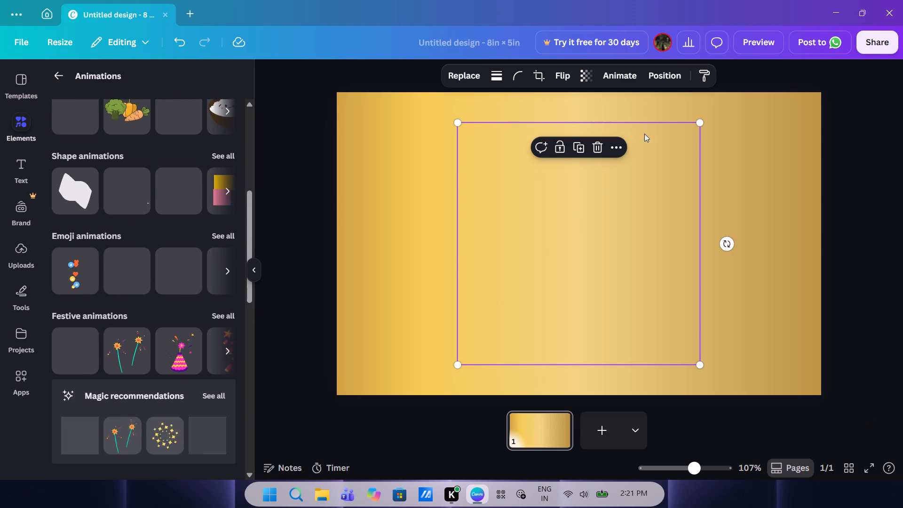
{"action": "left_click_drag", "start_coordinate": [700, 122], "coordinate": [541, 286]}
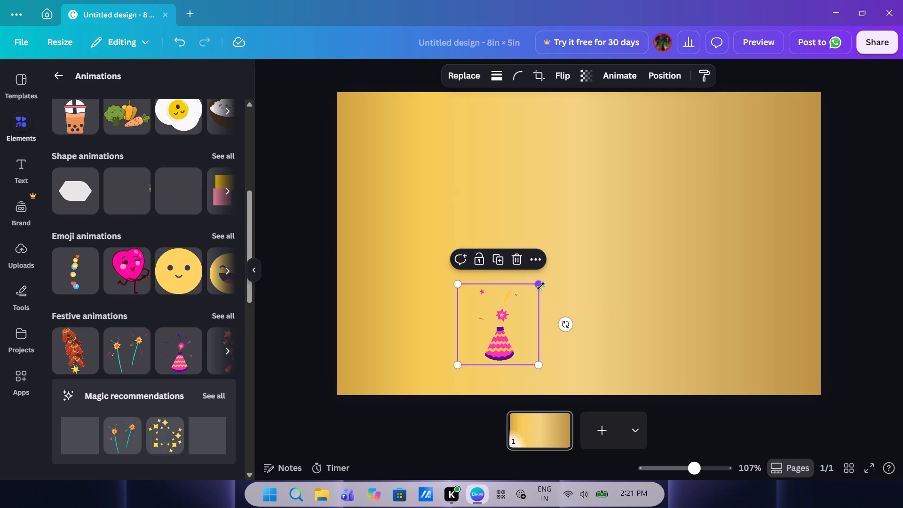
{"action": "left_click_drag", "start_coordinate": [504, 337], "coordinate": [443, 367]}
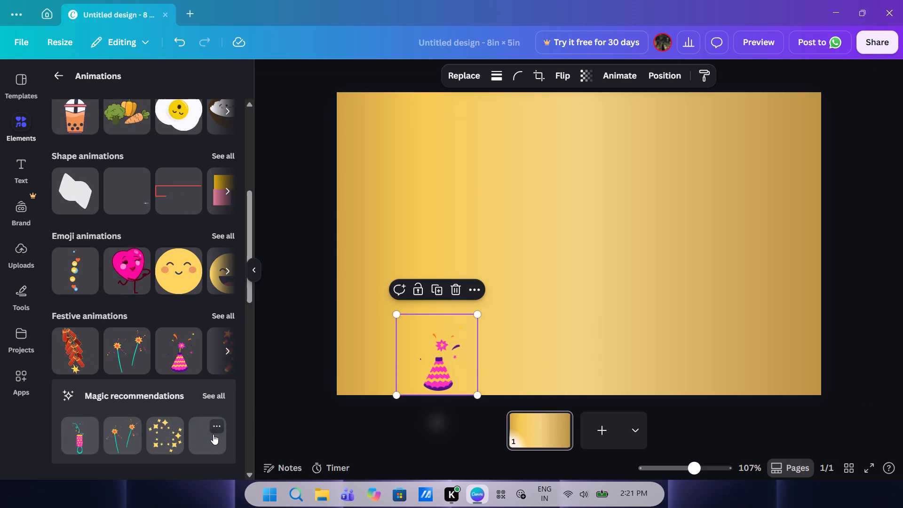
Add the orange and pink firework burst animation and place it above the cone, against the page's top edge.
{"action": "left_click", "coordinate": [213, 434]}
{"action": "left_click_drag", "start_coordinate": [563, 229], "coordinate": [552, 205]}
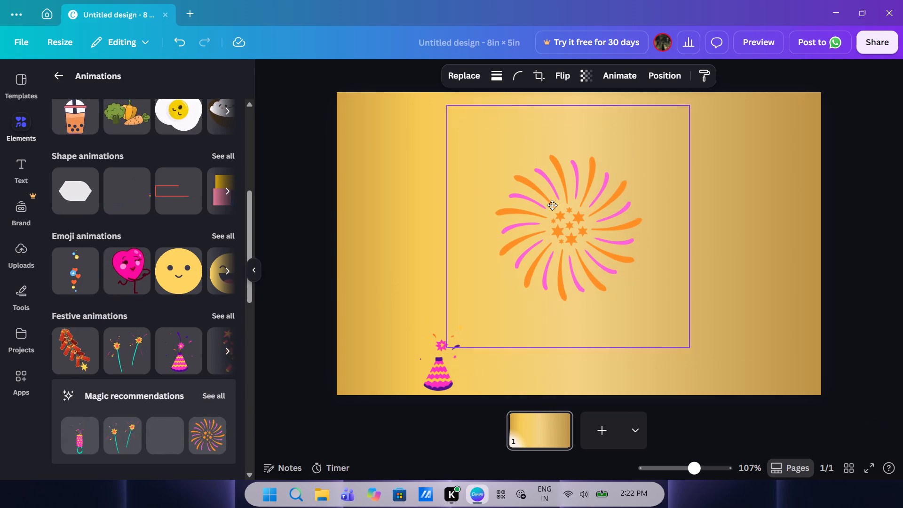
{"action": "left_click_drag", "start_coordinate": [552, 205], "coordinate": [531, 206]}
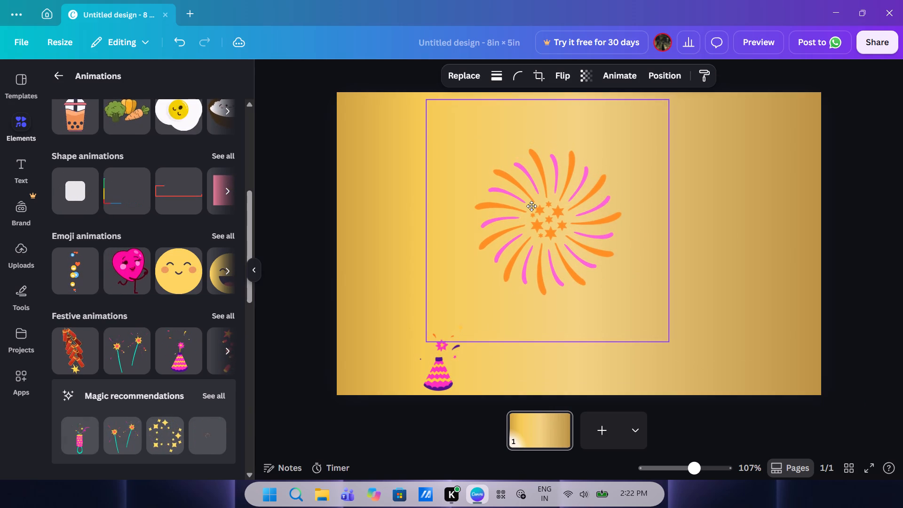
{"action": "left_click_drag", "start_coordinate": [531, 206], "coordinate": [531, 200]}
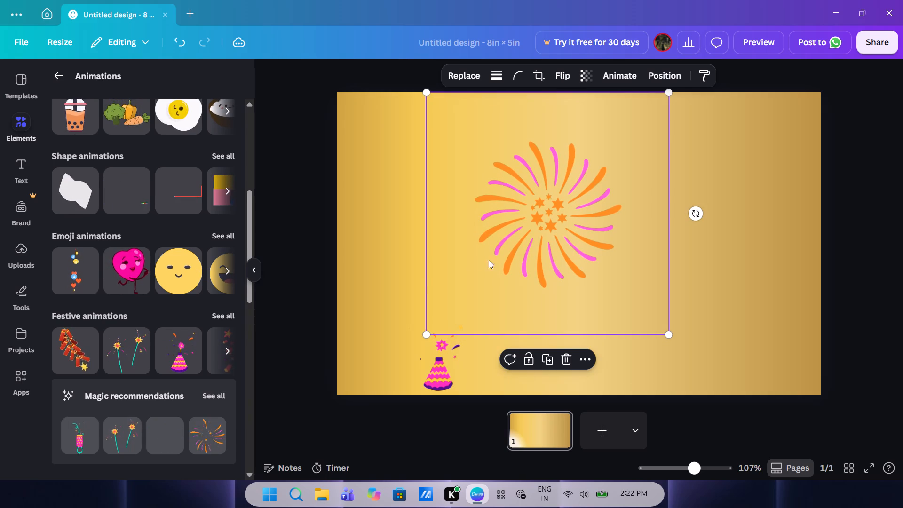
{"action": "left_click", "coordinate": [422, 279]}
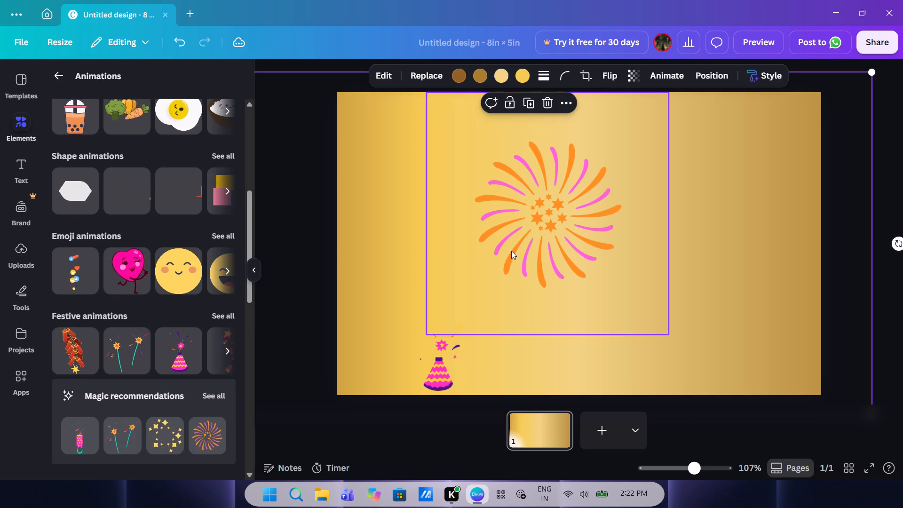
Add the yellow sparkling stars animation and position it over the firework burst.
{"action": "left_click_drag", "start_coordinate": [169, 433], "coordinate": [418, 280]}
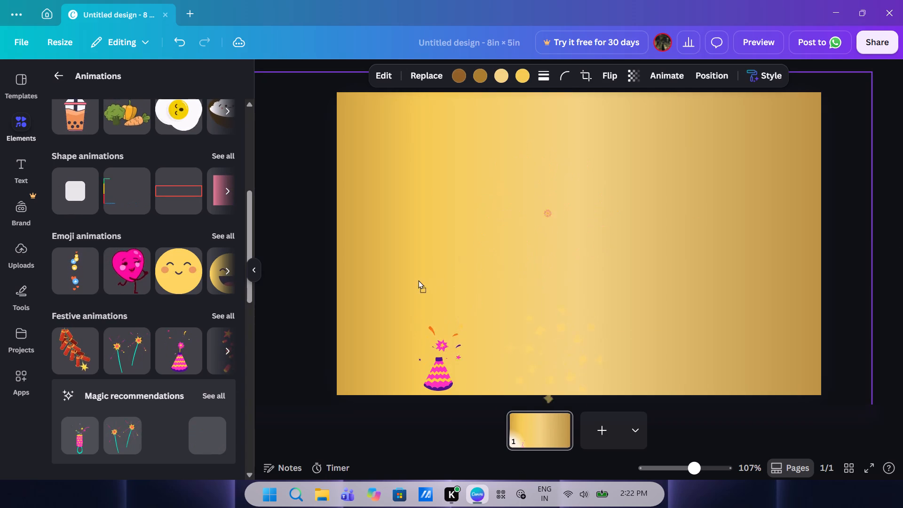
{"action": "left_click_drag", "start_coordinate": [418, 280], "coordinate": [427, 270]}
{"action": "left_click_drag", "start_coordinate": [480, 302], "coordinate": [487, 131]}
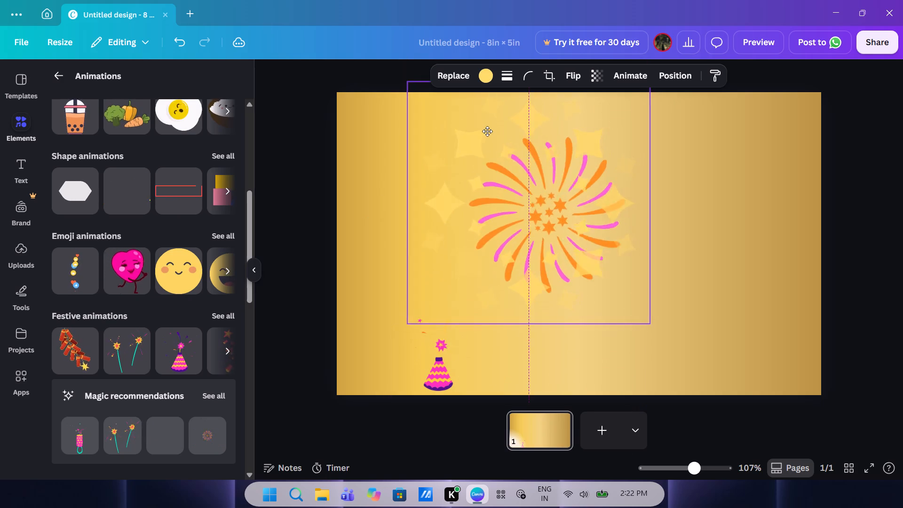
{"action": "left_click_drag", "start_coordinate": [487, 131], "coordinate": [498, 131]}
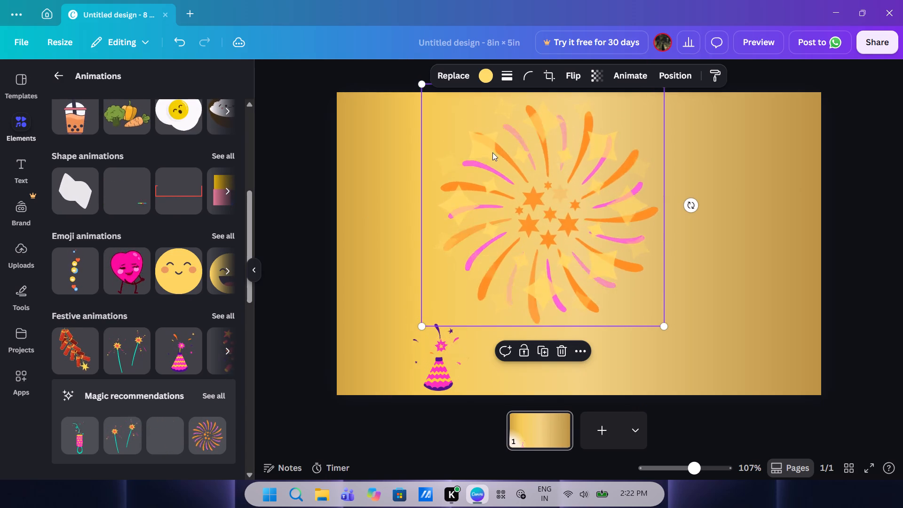
Recolour the sparkling stars animation to crimson #BD2037.
{"action": "left_click", "coordinate": [490, 71]}
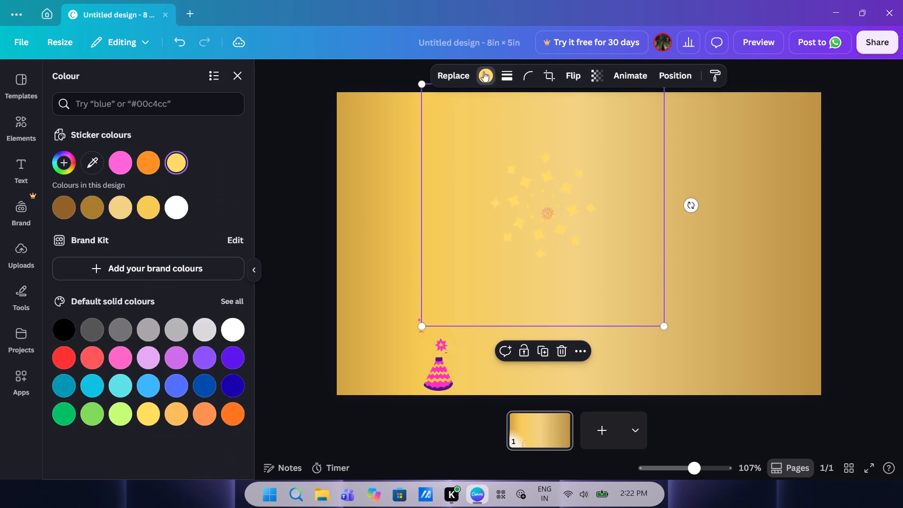
{"action": "left_click", "coordinate": [74, 166]}
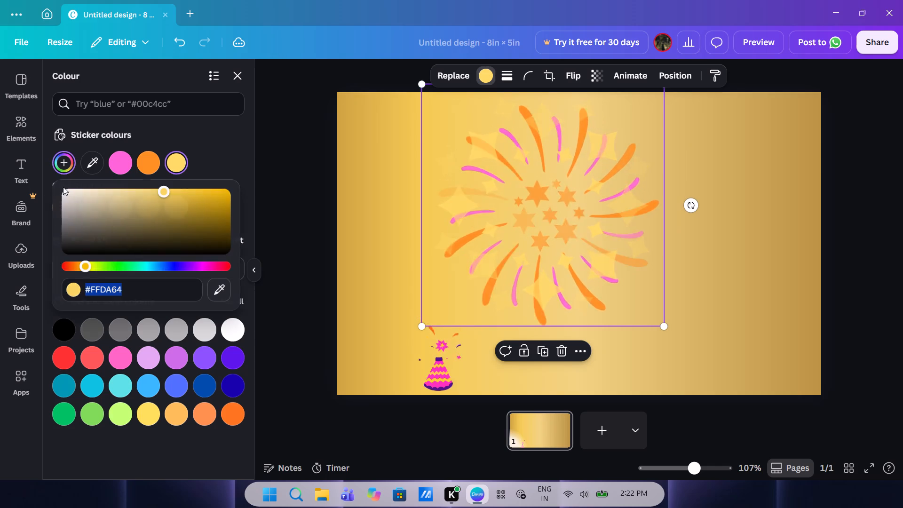
{"action": "left_click", "coordinate": [225, 262]}
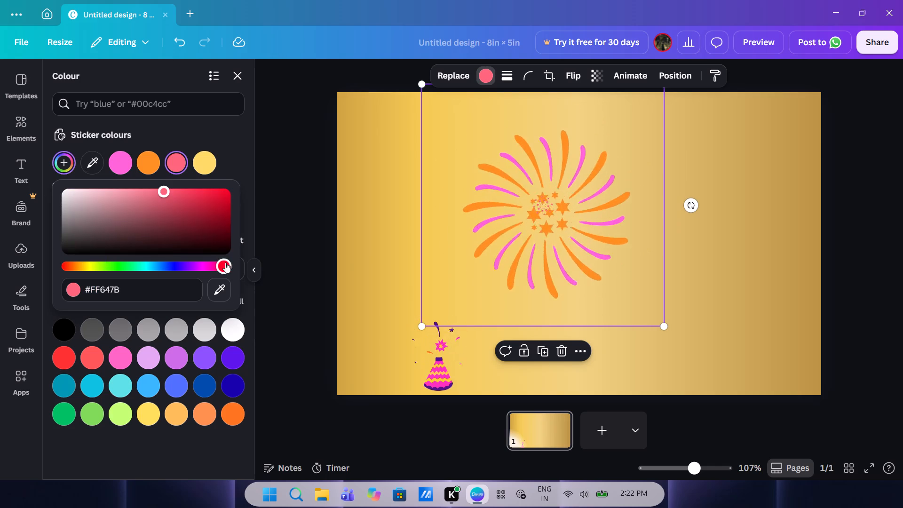
{"action": "left_click", "coordinate": [203, 206]}
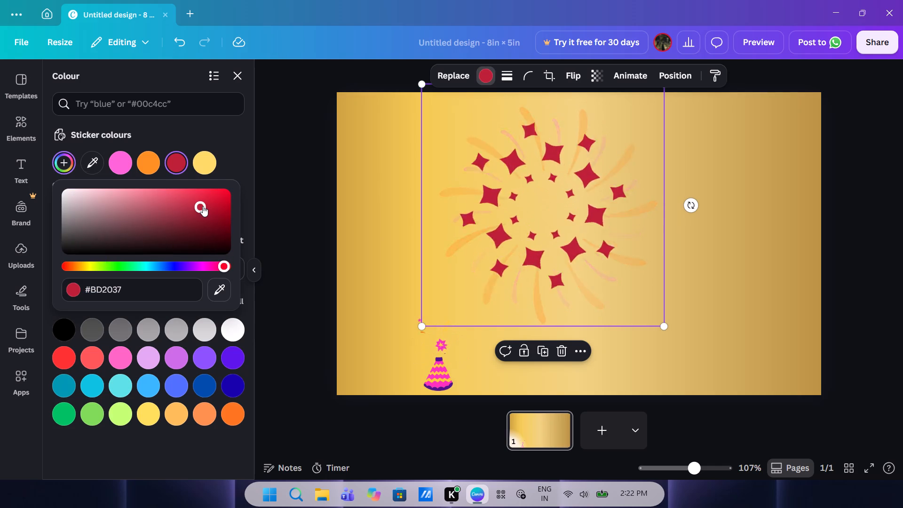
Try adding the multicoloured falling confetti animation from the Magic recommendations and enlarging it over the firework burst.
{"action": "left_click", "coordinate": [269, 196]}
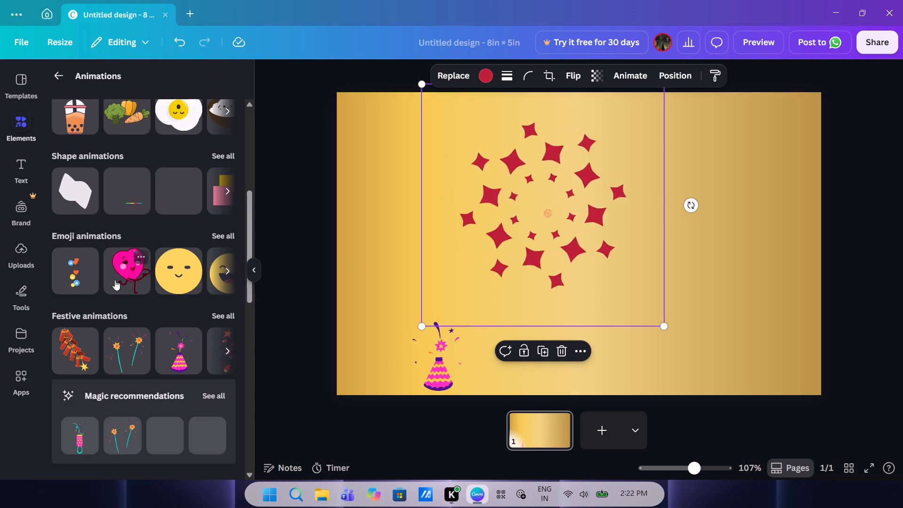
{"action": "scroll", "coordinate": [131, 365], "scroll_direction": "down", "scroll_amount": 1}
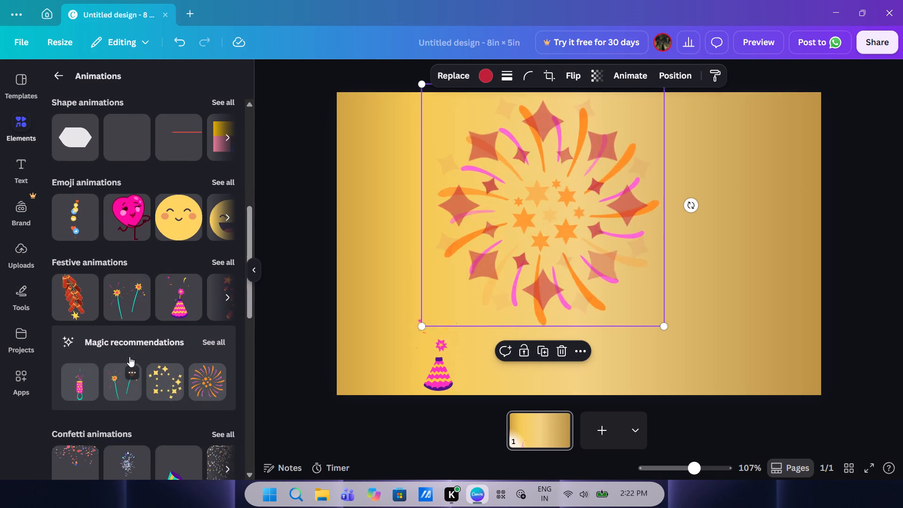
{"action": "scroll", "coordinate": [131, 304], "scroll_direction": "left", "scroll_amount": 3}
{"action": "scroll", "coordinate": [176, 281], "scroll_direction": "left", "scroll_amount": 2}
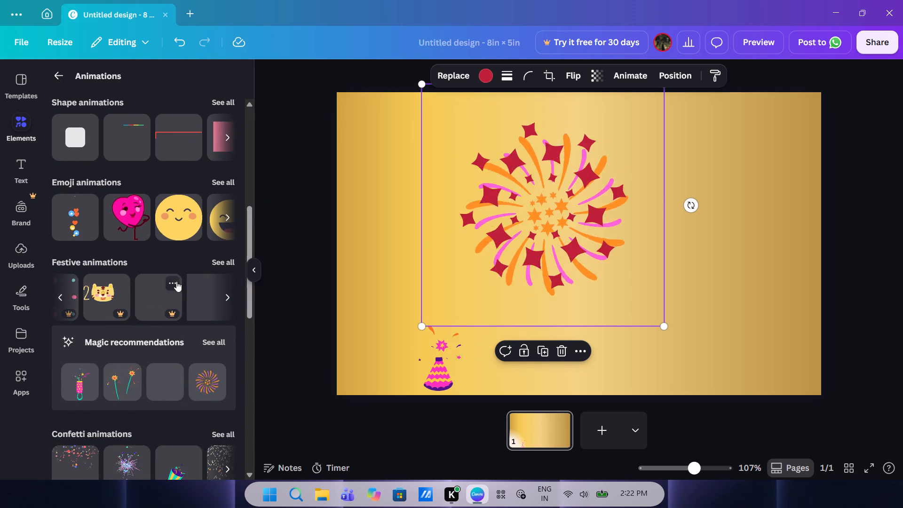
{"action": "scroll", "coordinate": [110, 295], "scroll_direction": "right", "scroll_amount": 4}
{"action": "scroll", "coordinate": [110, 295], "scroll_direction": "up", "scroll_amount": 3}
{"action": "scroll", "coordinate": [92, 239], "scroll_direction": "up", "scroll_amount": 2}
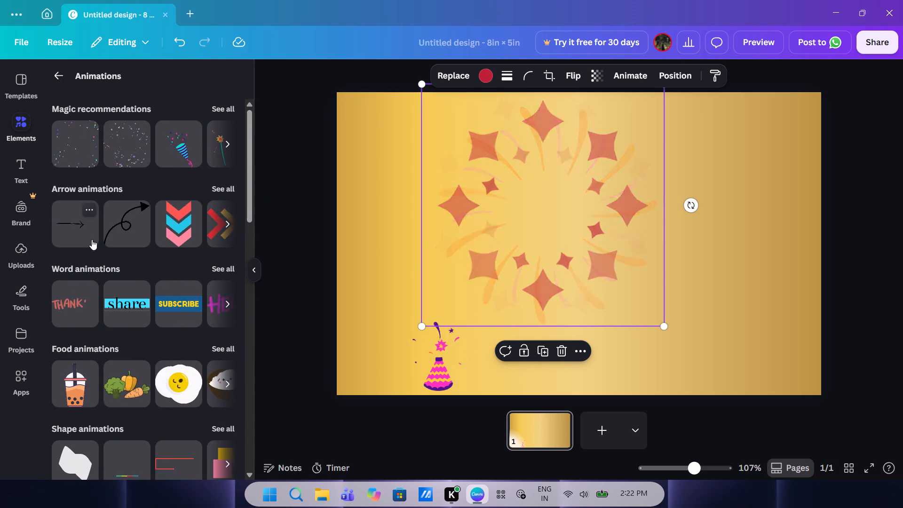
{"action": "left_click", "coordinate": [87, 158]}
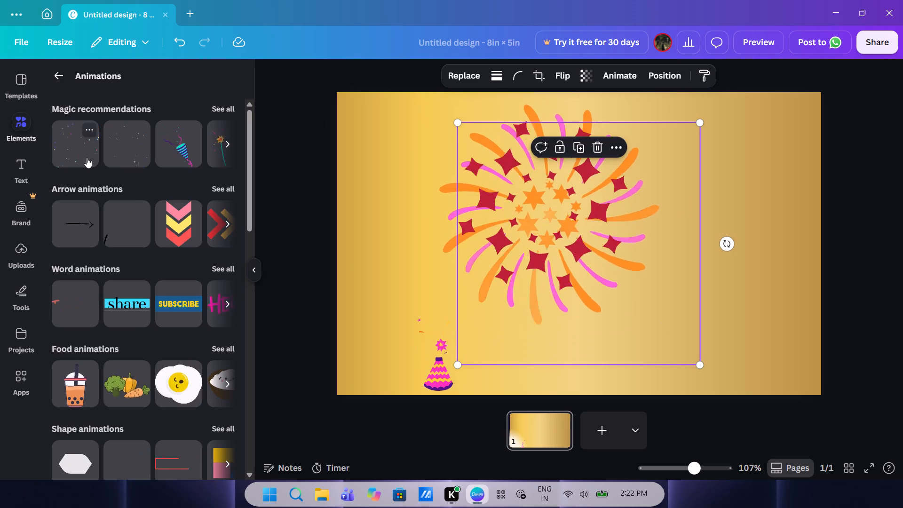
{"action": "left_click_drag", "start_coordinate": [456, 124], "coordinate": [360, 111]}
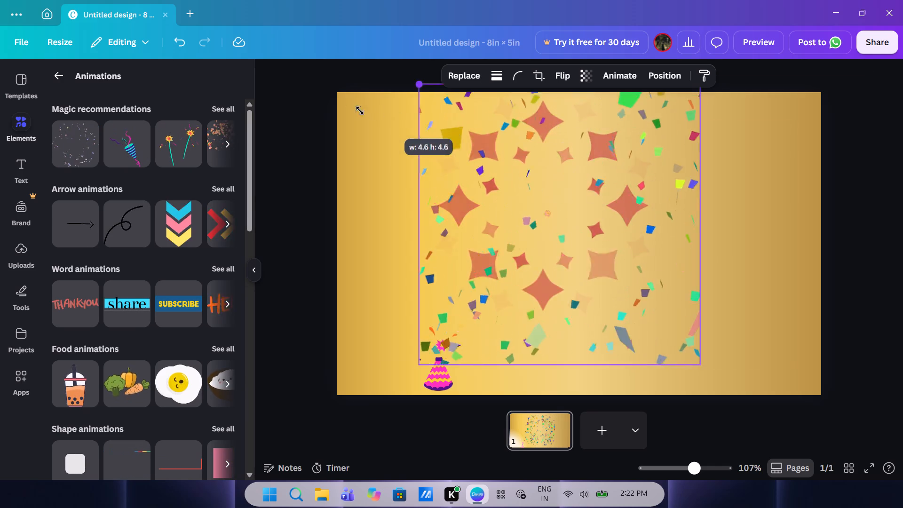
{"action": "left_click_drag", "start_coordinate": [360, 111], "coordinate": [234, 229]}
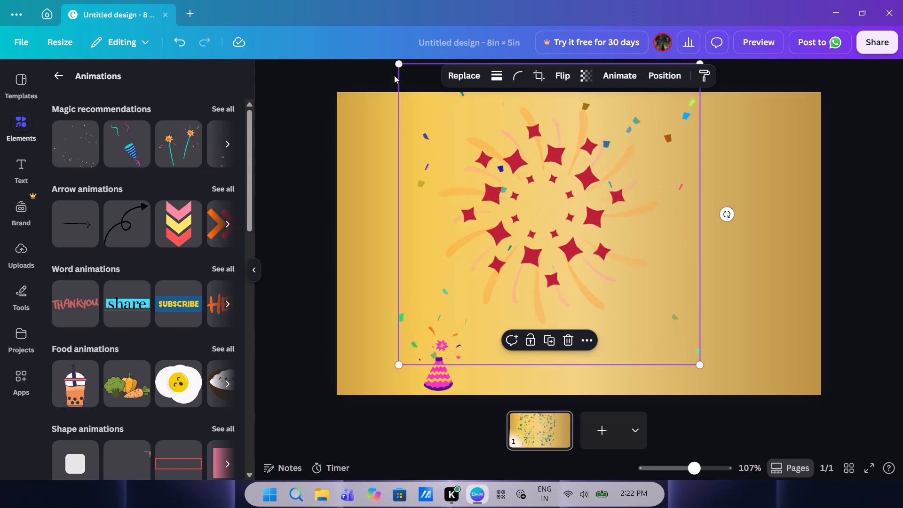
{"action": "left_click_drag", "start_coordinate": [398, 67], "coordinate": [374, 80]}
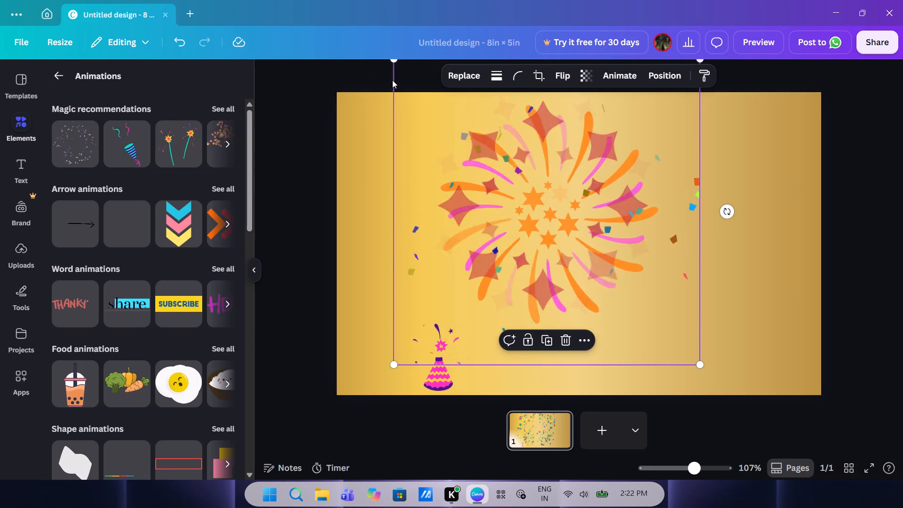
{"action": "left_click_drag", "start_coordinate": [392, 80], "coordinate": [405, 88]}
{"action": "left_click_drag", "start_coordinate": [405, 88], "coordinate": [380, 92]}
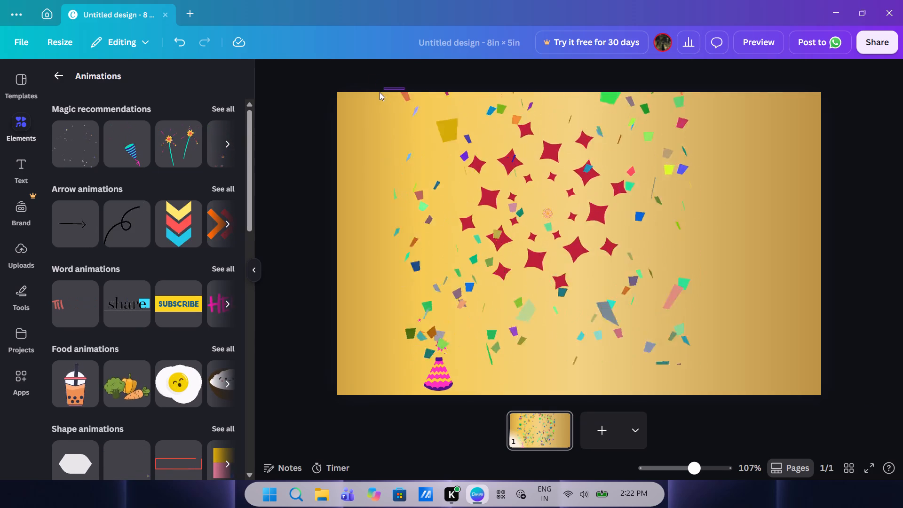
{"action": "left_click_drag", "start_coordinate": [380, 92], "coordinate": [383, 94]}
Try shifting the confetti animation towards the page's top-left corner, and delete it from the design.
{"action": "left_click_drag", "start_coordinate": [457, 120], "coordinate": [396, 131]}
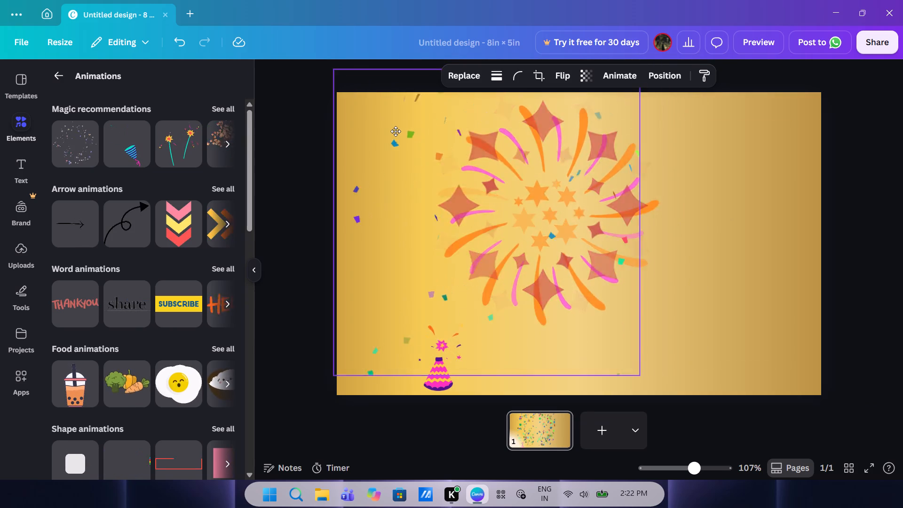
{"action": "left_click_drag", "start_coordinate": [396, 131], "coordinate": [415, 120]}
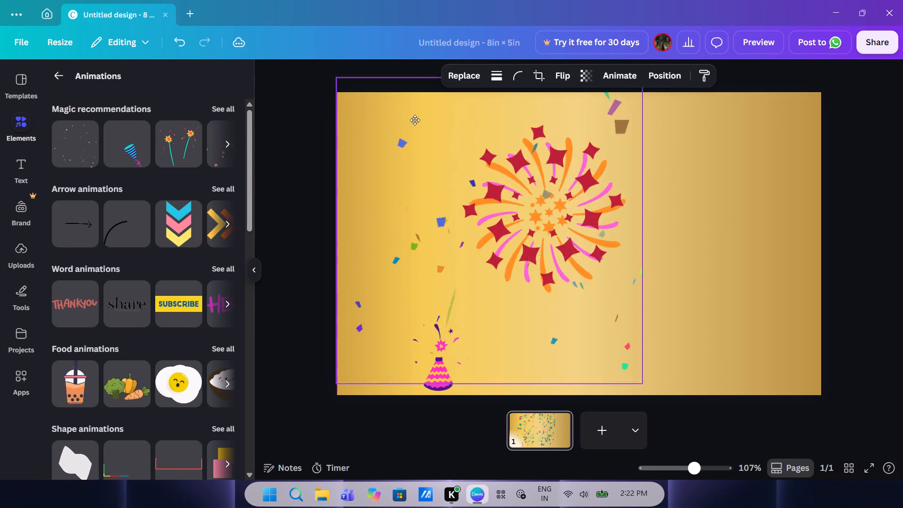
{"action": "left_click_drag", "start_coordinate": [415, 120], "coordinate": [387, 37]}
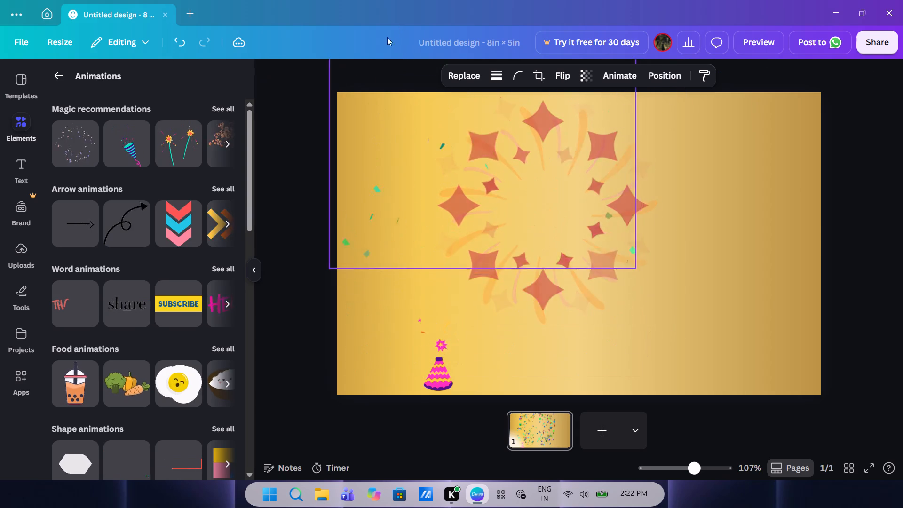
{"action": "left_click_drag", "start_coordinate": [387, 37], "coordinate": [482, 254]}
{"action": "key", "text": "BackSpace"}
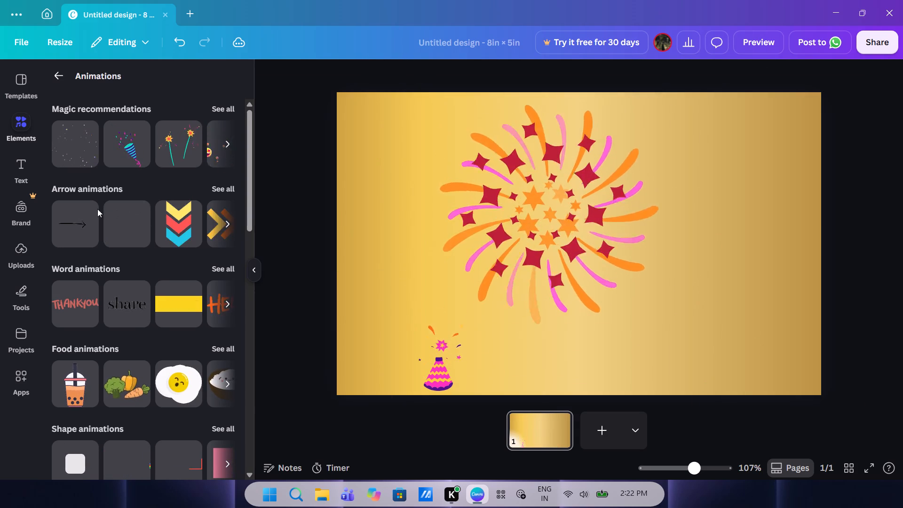
Add the yellow and green bunting animation from the Magic recommendations, shrink it and fit it into the page's top-right corner.
{"action": "scroll", "coordinate": [158, 131], "scroll_direction": "left", "scroll_amount": 2}
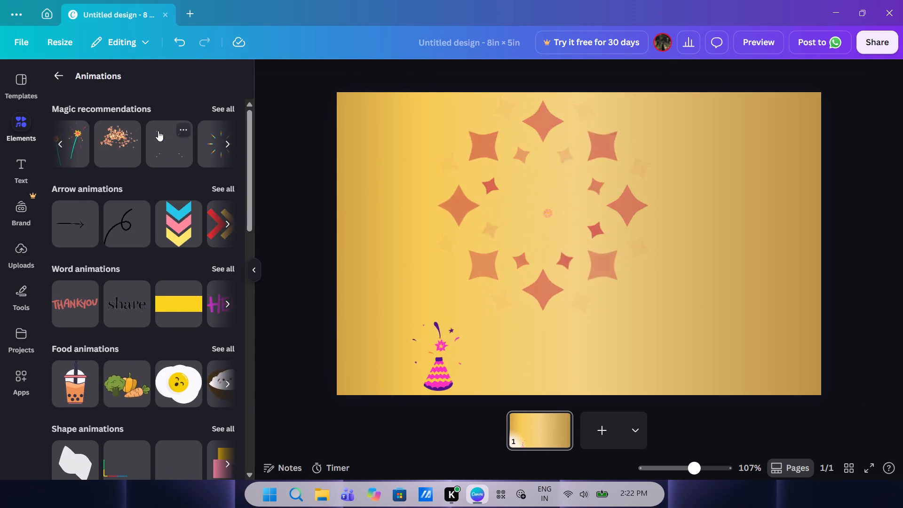
{"action": "scroll", "coordinate": [158, 131], "scroll_direction": "left", "scroll_amount": 3}
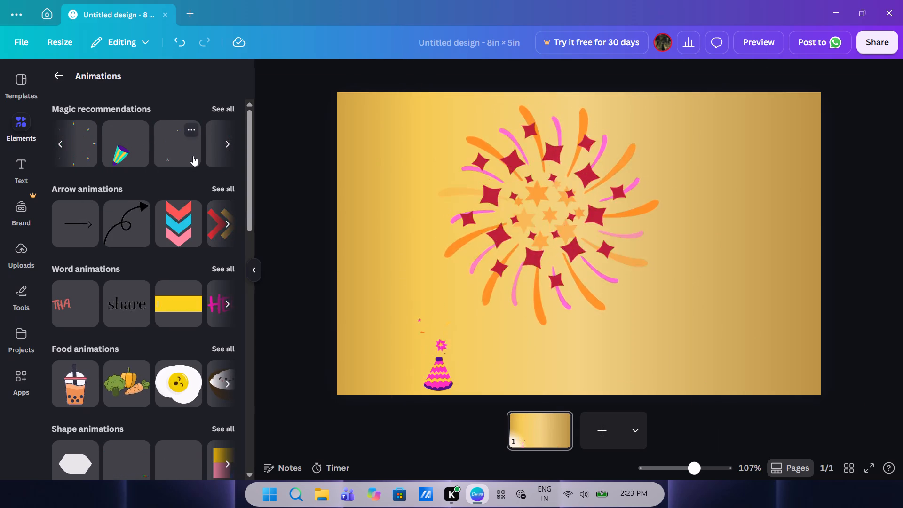
{"action": "scroll", "coordinate": [170, 156], "scroll_direction": "left", "scroll_amount": 1}
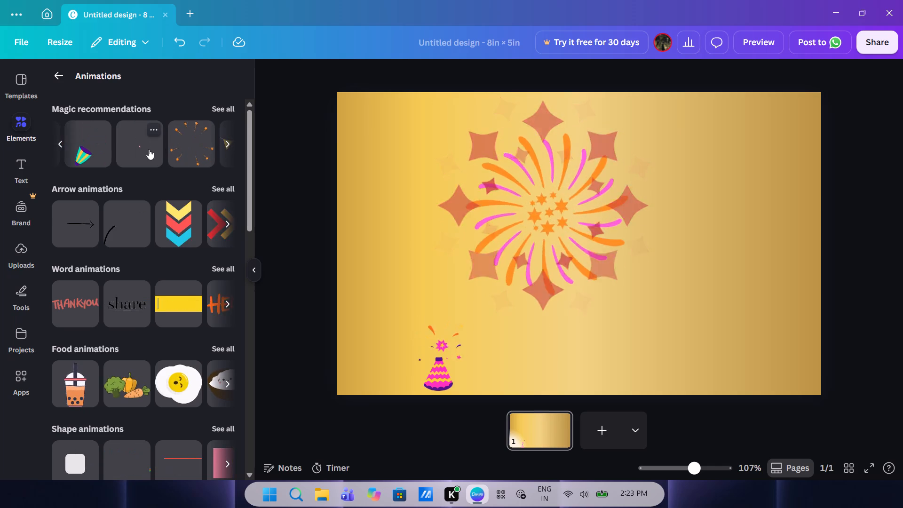
{"action": "scroll", "coordinate": [178, 147], "scroll_direction": "left", "scroll_amount": 2}
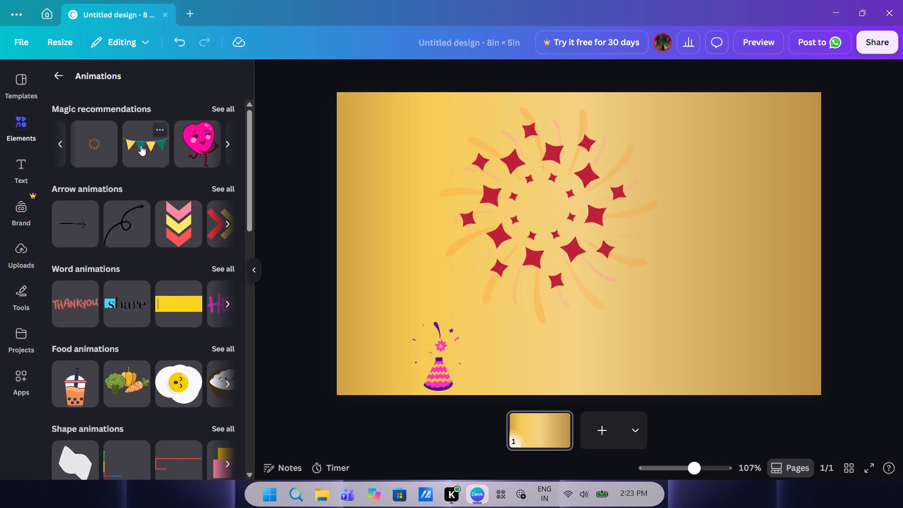
{"action": "left_click", "coordinate": [141, 145]}
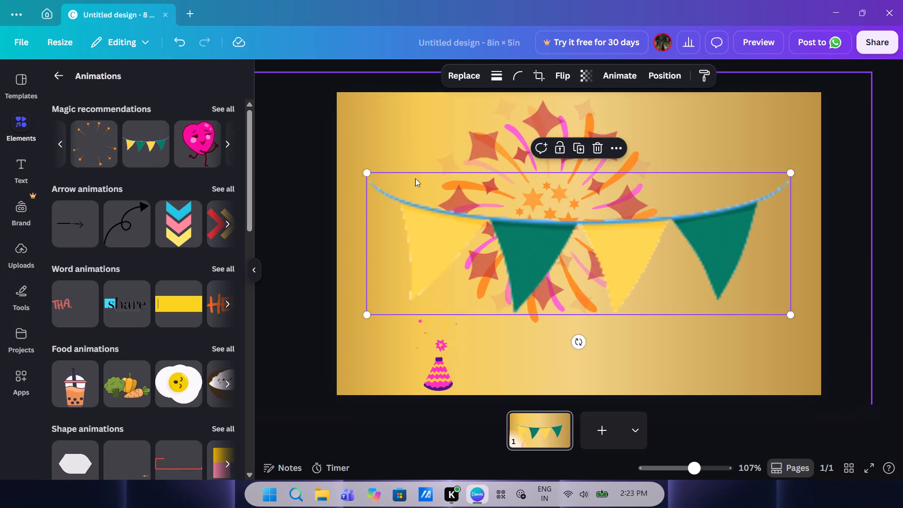
{"action": "left_click_drag", "start_coordinate": [433, 238], "coordinate": [428, 155]}
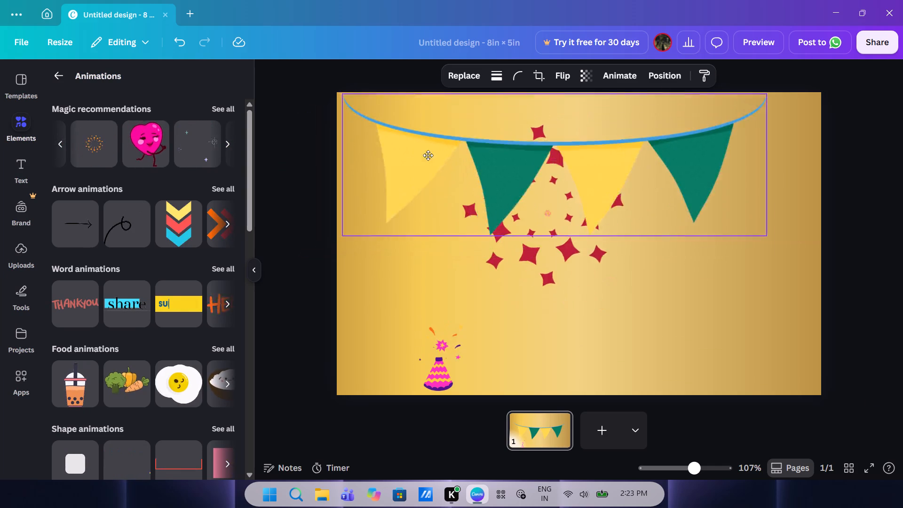
{"action": "left_click_drag", "start_coordinate": [428, 155], "coordinate": [396, 157]}
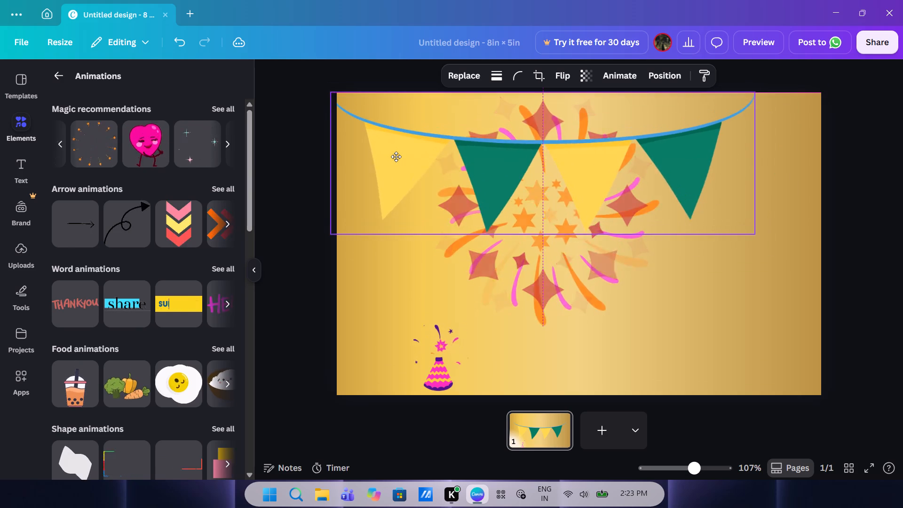
{"action": "left_click_drag", "start_coordinate": [396, 157], "coordinate": [411, 198]}
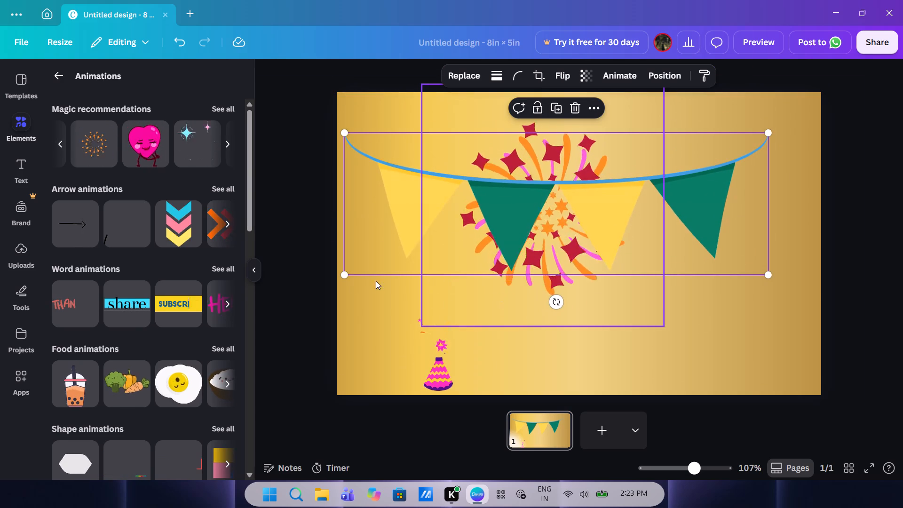
{"action": "left_click_drag", "start_coordinate": [342, 277], "coordinate": [497, 185]}
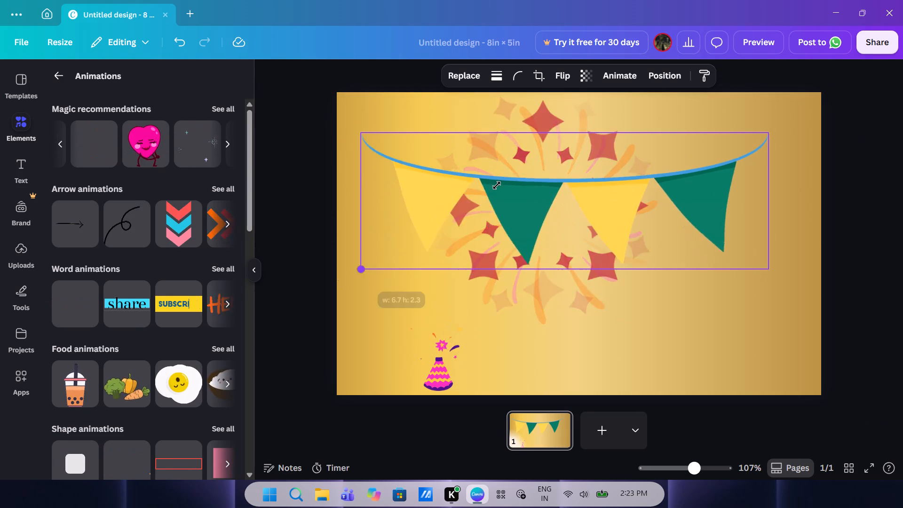
{"action": "left_click_drag", "start_coordinate": [497, 185], "coordinate": [693, 136]}
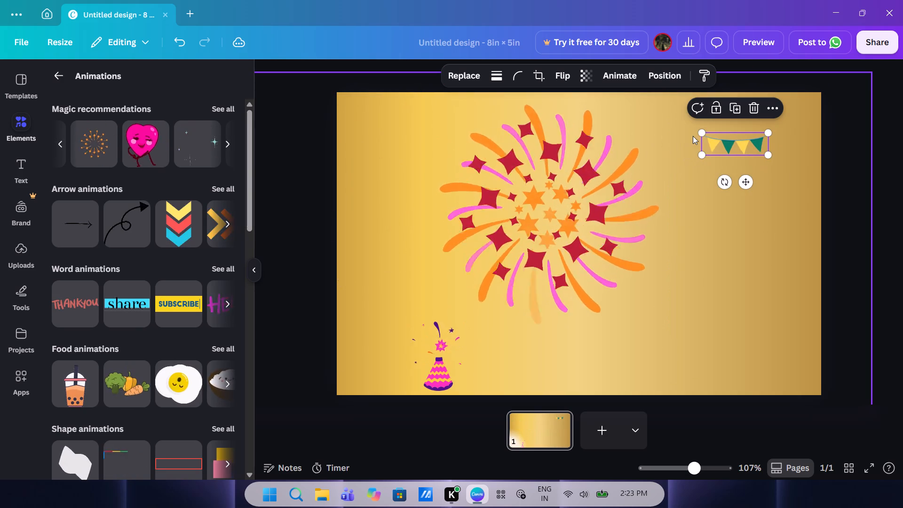
{"action": "left_click_drag", "start_coordinate": [741, 144], "coordinate": [796, 107]}
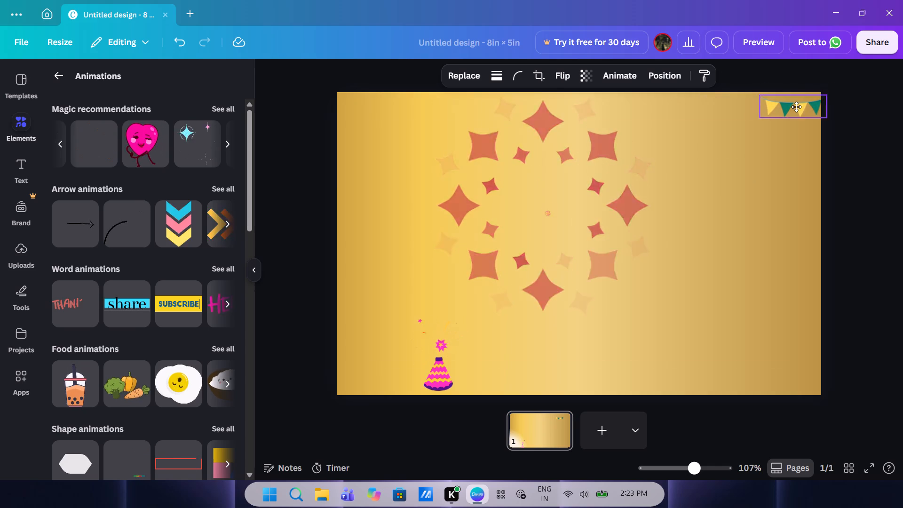
{"action": "left_click_drag", "start_coordinate": [796, 107], "coordinate": [794, 105]}
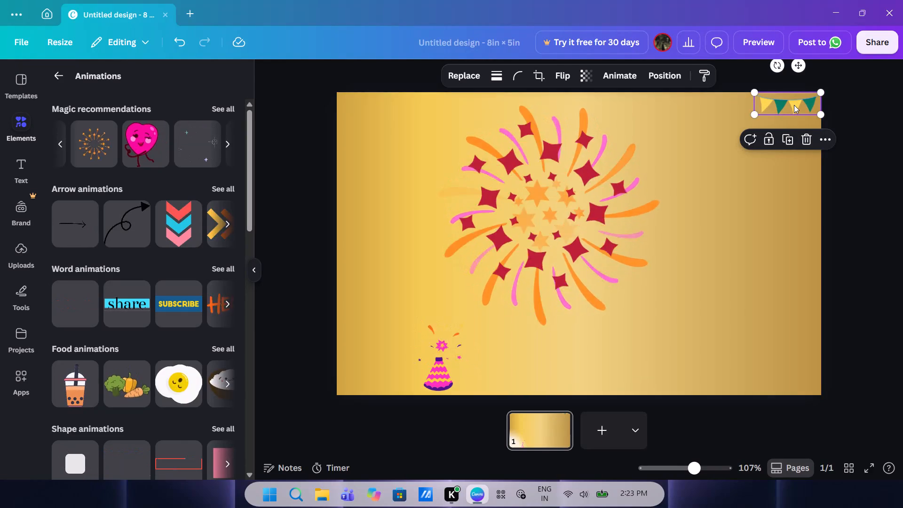
Make three copies of the small bunting and line them up end to end along the page's top edge, leftwards from the original.
{"action": "key", "text": "ctrl+c"}
{"action": "key", "text": "ctrl+v"}
{"action": "key", "text": "ctrl+v"}
{"action": "key", "text": "ctrl+v"}
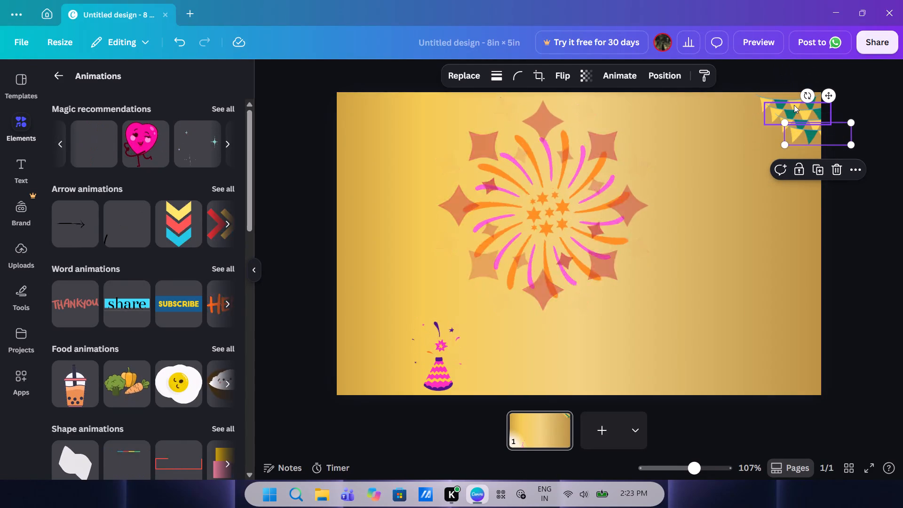
{"action": "left_click_drag", "start_coordinate": [792, 127], "coordinate": [698, 100]}
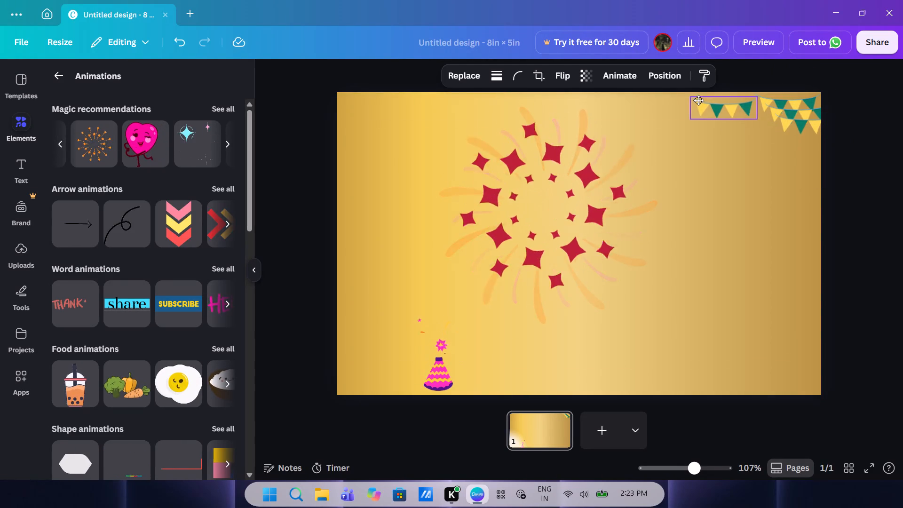
{"action": "left_click_drag", "start_coordinate": [698, 100], "coordinate": [696, 96]}
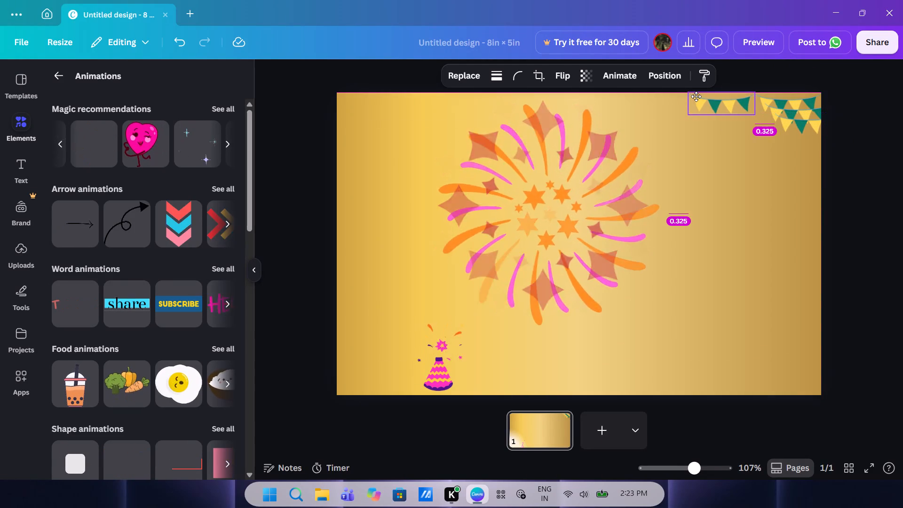
{"action": "left_click_drag", "start_coordinate": [696, 96], "coordinate": [695, 96]}
{"action": "left_click_drag", "start_coordinate": [793, 119], "coordinate": [710, 103]}
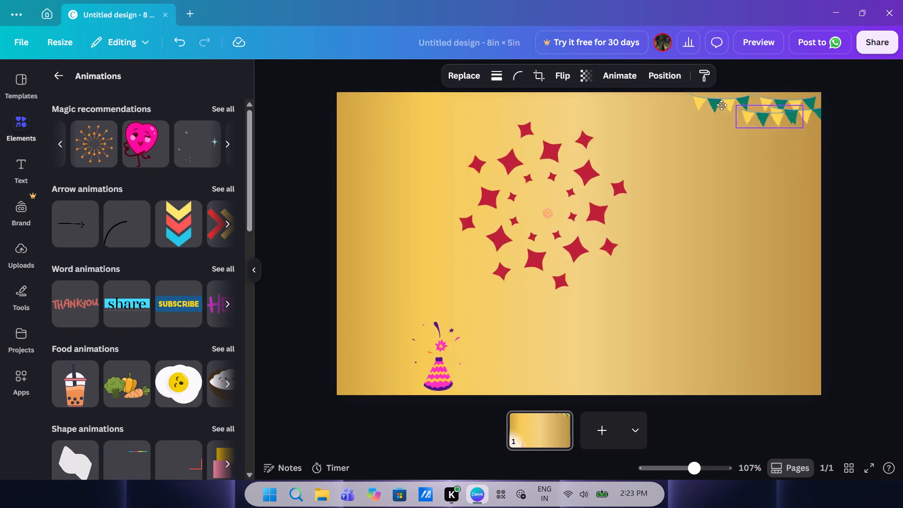
{"action": "left_click_drag", "start_coordinate": [710, 103], "coordinate": [639, 99]}
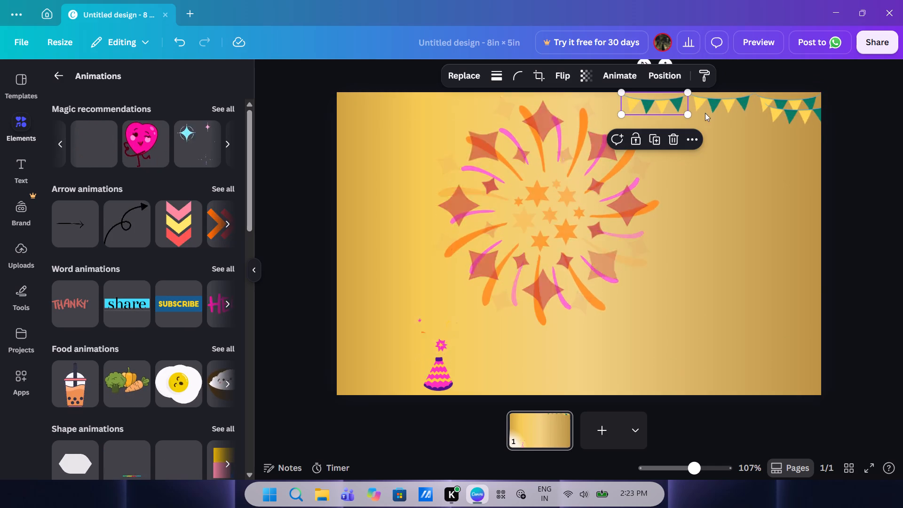
{"action": "left_click_drag", "start_coordinate": [798, 112], "coordinate": [583, 102]}
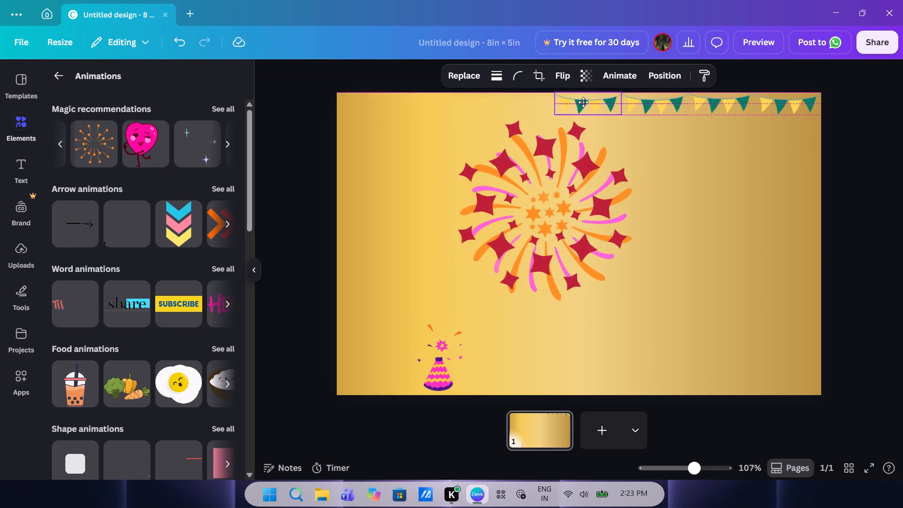
{"action": "left_click_drag", "start_coordinate": [583, 102], "coordinate": [590, 102]}
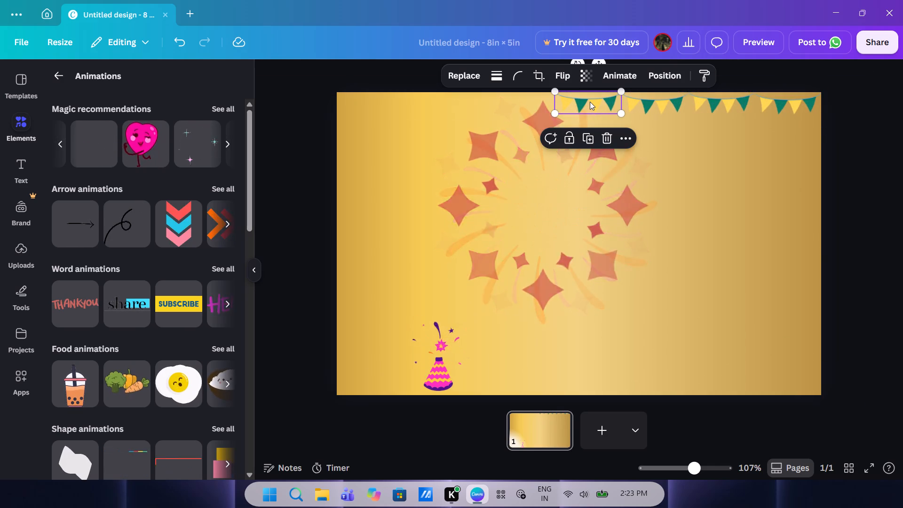
Copy the leftmost bunting in the top row and paste seventeen more copies of it.
{"action": "key", "text": "ctrl+c"}
{"action": "key", "text": "ctrl+v"}
{"action": "key", "text": "ctrl+v"}
{"action": "key", "text": "ctrl+v"}
{"action": "key", "text": "ctrl+v"}
{"action": "key", "text": "ctrl+v"}
{"action": "key", "text": "ctrl+v"}
{"action": "key", "text": "ctrl+v"}
{"action": "key", "text": "ctrl+v"}
{"action": "key", "text": "ctrl+v"}
{"action": "key", "text": "ctrl+v"}
{"action": "key", "text": "ctrl+v"}
{"action": "key", "text": "ctrl+v"}
{"action": "key", "text": "ctrl+v"}
{"action": "key", "text": "ctrl+v"}
{"action": "key", "text": "ctrl+v"}
{"action": "key", "text": "ctrl+v"}
{"action": "key", "text": "ctrl+v"}
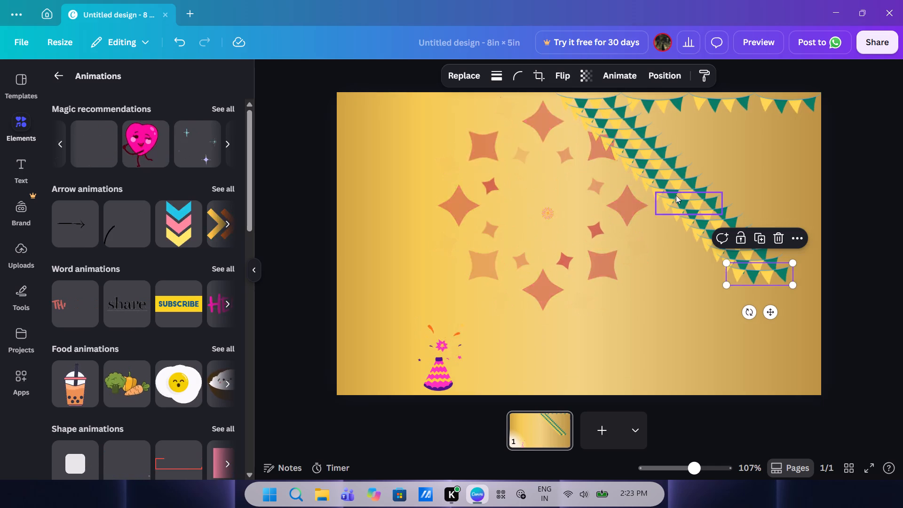
Move three buntings from the diagonal stack up to the page's top edge, extending the garland end to end leftwards.
{"action": "left_click_drag", "start_coordinate": [676, 195], "coordinate": [515, 102]}
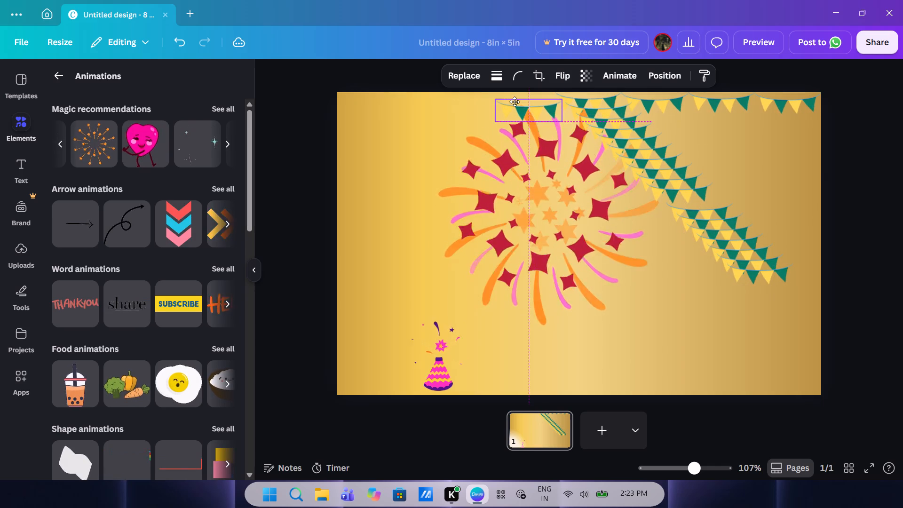
{"action": "left_click_drag", "start_coordinate": [515, 102], "coordinate": [510, 95]}
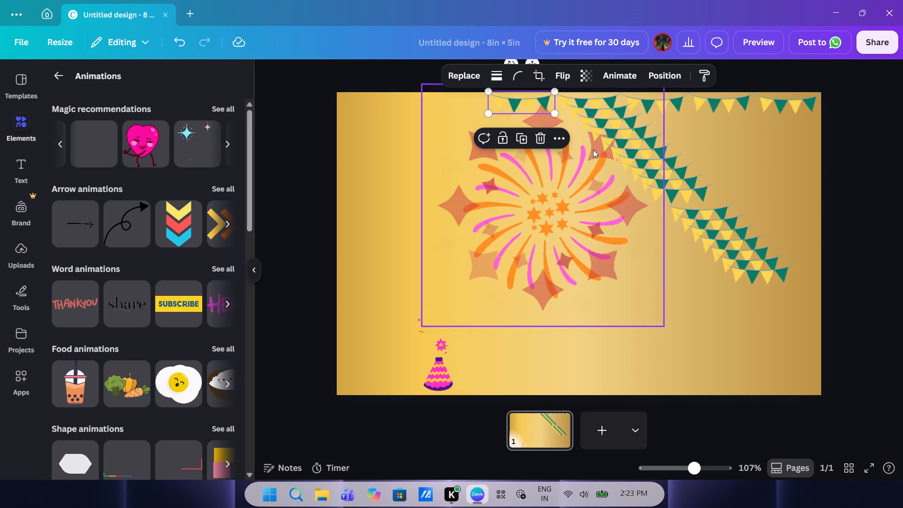
{"action": "left_click_drag", "start_coordinate": [615, 150], "coordinate": [433, 111]}
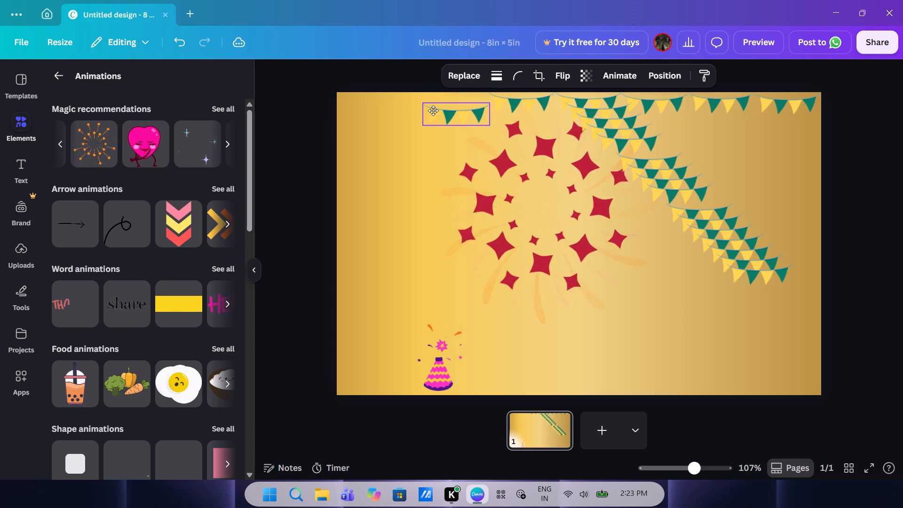
{"action": "left_click_drag", "start_coordinate": [433, 111], "coordinate": [434, 99]}
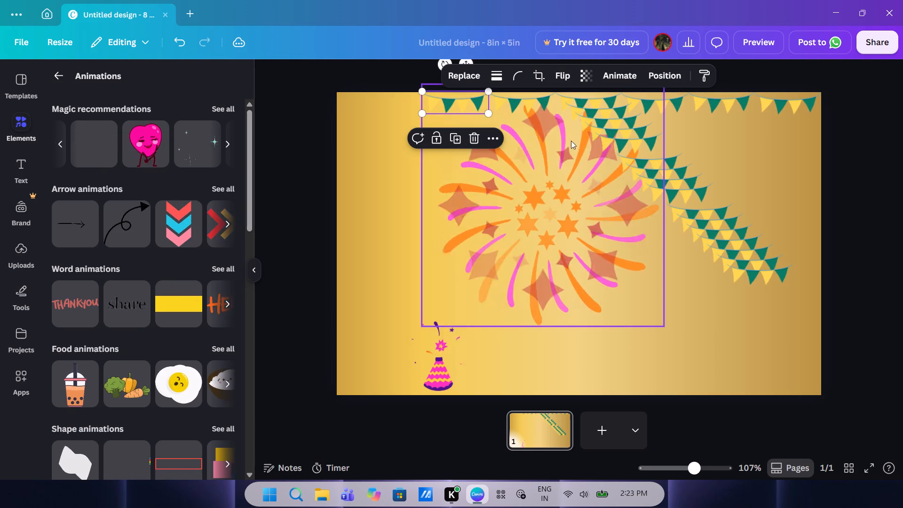
{"action": "left_click_drag", "start_coordinate": [648, 173], "coordinate": [358, 48]}
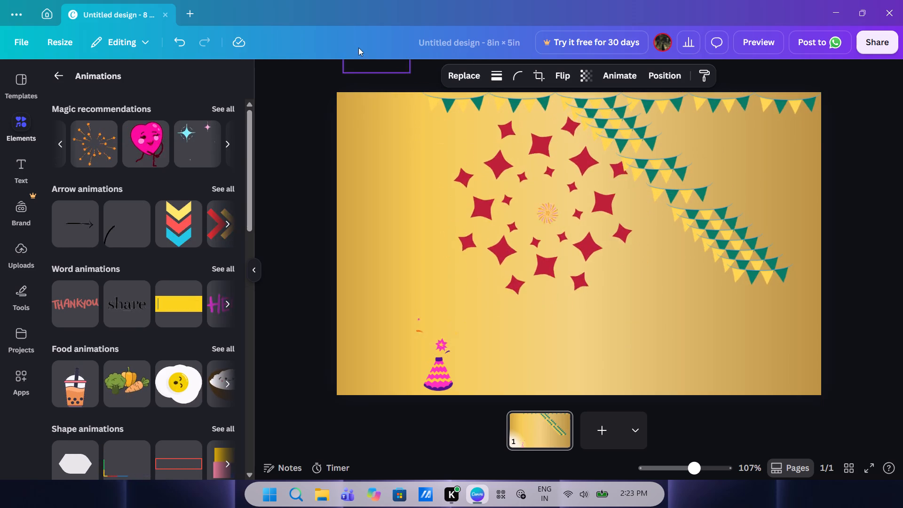
{"action": "left_click_drag", "start_coordinate": [358, 48], "coordinate": [369, 91]}
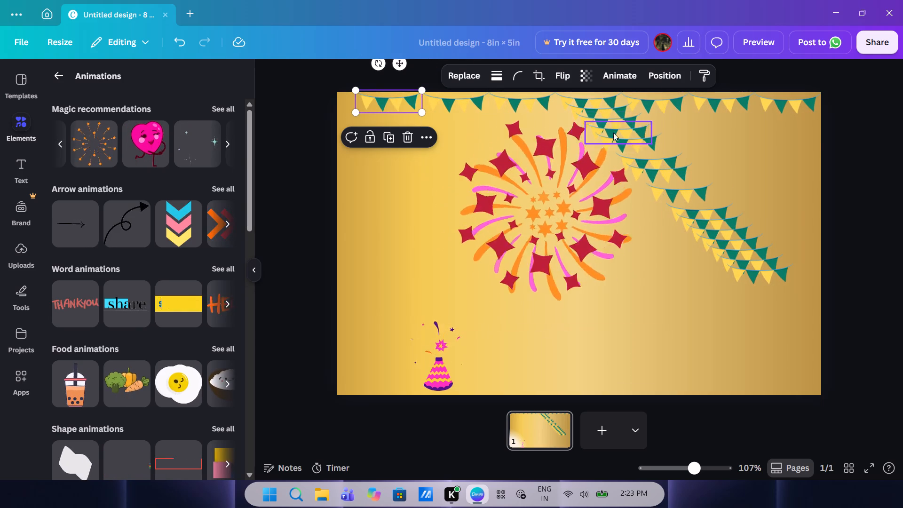
Rotate another stacked bunting to vertical and fit it into the page's top-left corner, flush with the left edge.
{"action": "left_click_drag", "start_coordinate": [627, 133], "coordinate": [372, 168]}
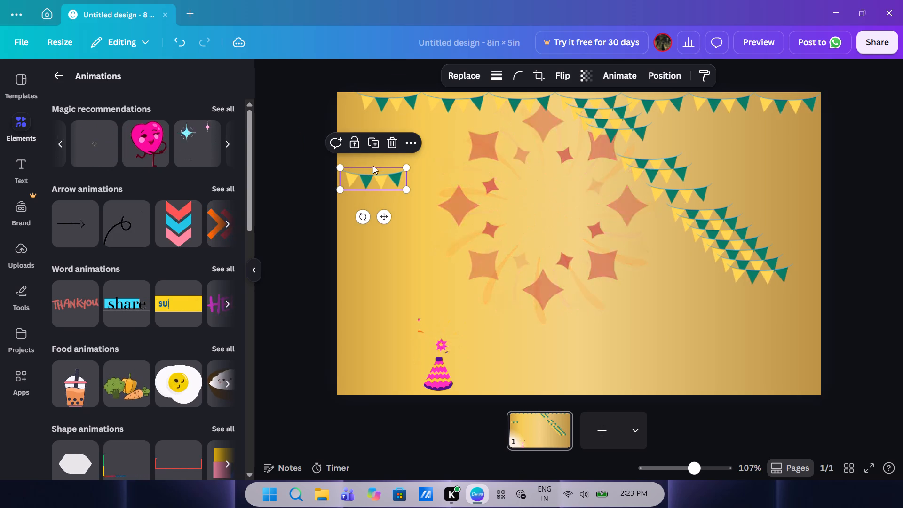
{"action": "left_click", "coordinate": [384, 222]}
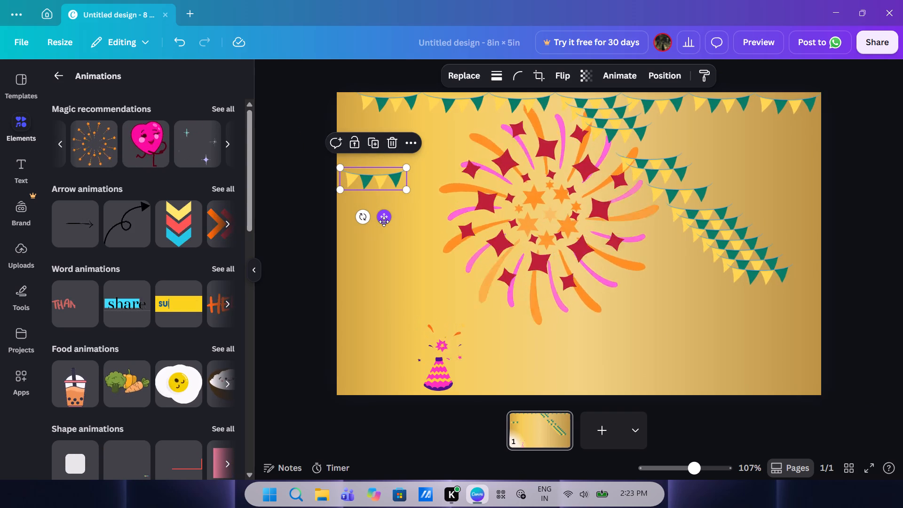
{"action": "left_click_drag", "start_coordinate": [360, 219], "coordinate": [410, 187]}
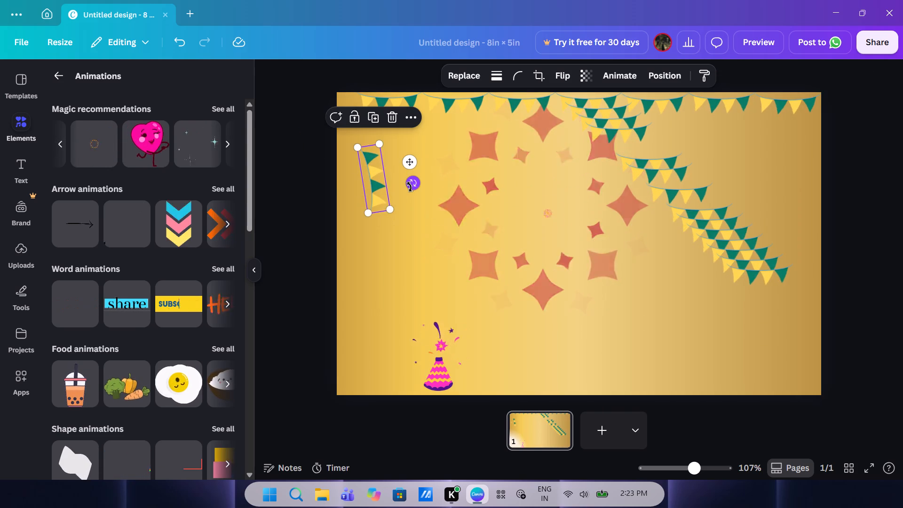
{"action": "left_click_drag", "start_coordinate": [410, 187], "coordinate": [405, 192]}
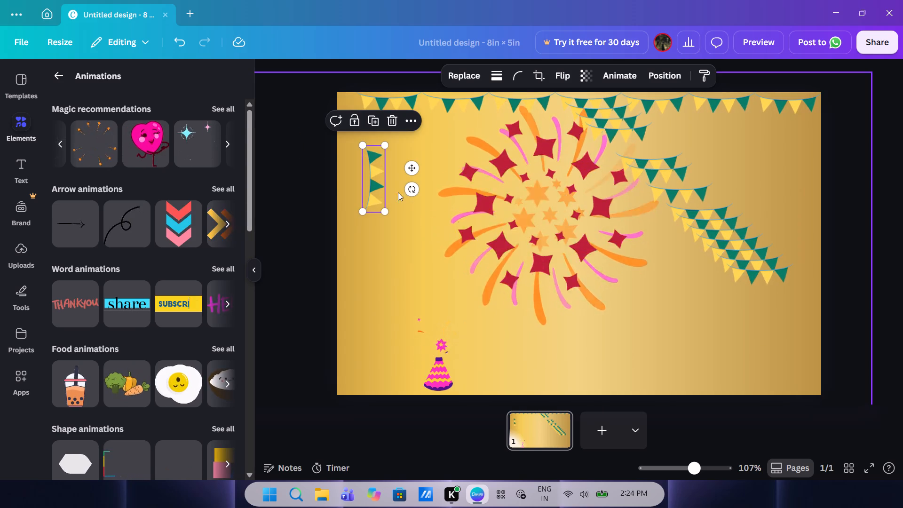
{"action": "left_click_drag", "start_coordinate": [371, 191], "coordinate": [348, 135]}
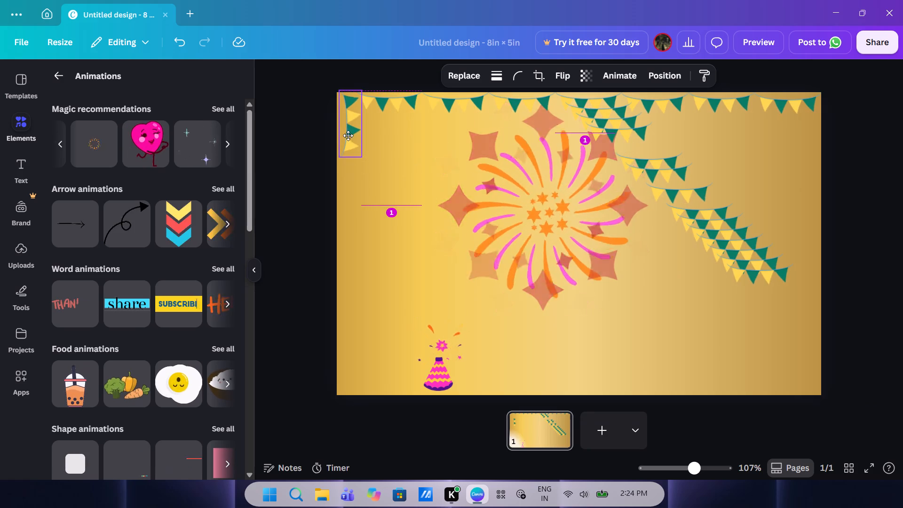
{"action": "left_click_drag", "start_coordinate": [348, 135], "coordinate": [347, 138]}
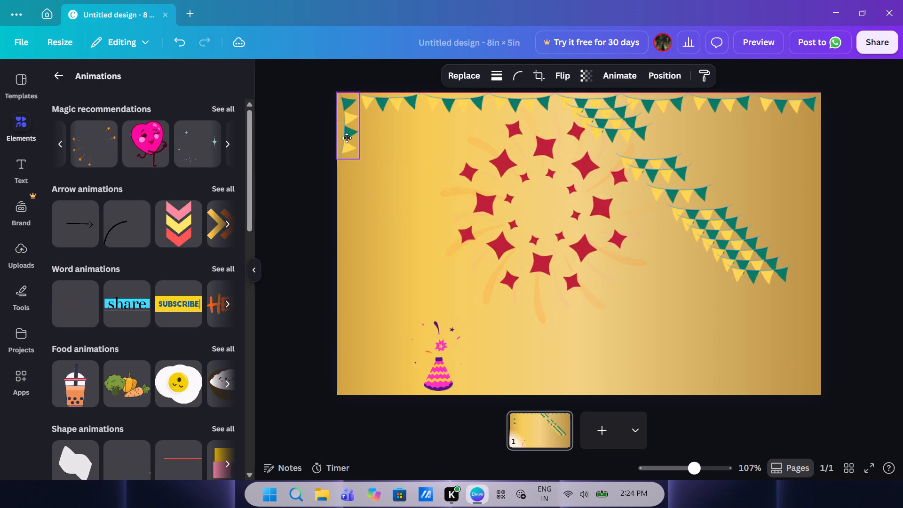
{"action": "left_click_drag", "start_coordinate": [347, 138], "coordinate": [347, 140]}
{"action": "left_click", "coordinate": [349, 139]}
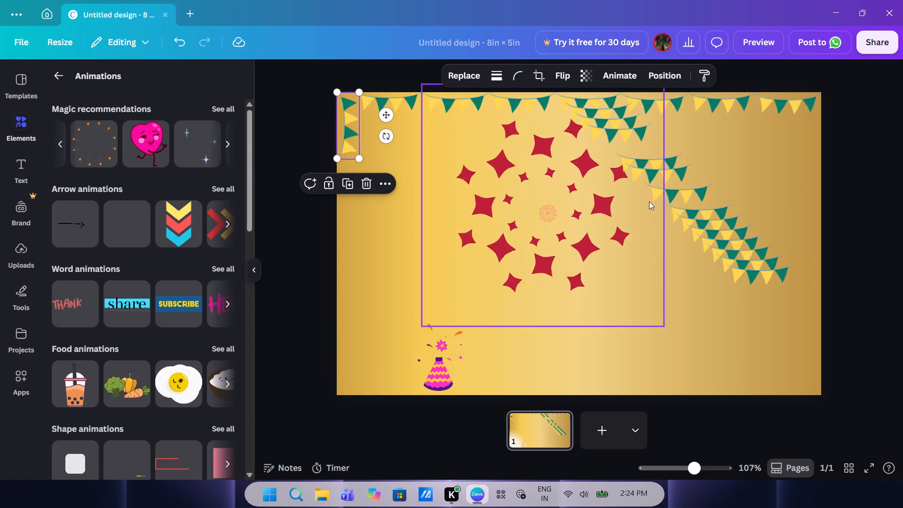
Rotate a second stacked bunting to vertical and place it on the page's left edge, directly below the first vertical one.
{"action": "left_click", "coordinate": [652, 165]}
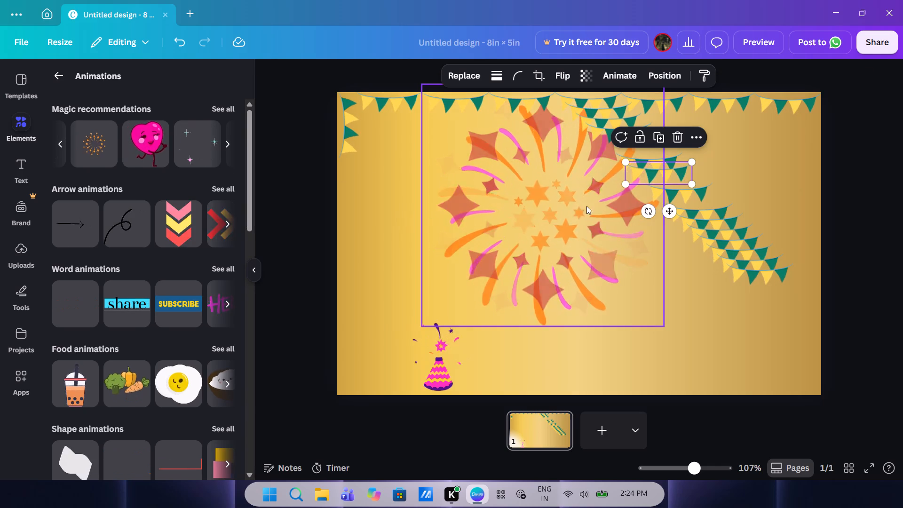
{"action": "left_click_drag", "start_coordinate": [647, 212], "coordinate": [681, 220]}
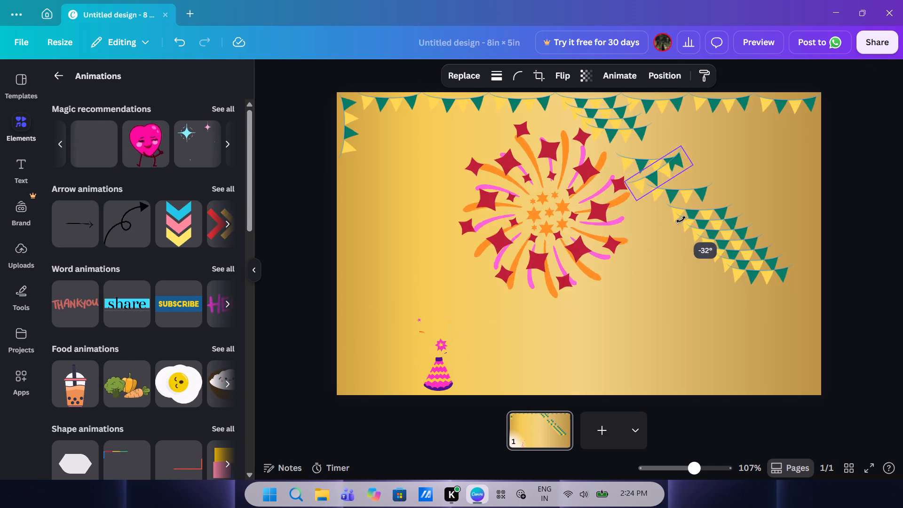
{"action": "left_click_drag", "start_coordinate": [681, 220], "coordinate": [703, 185]}
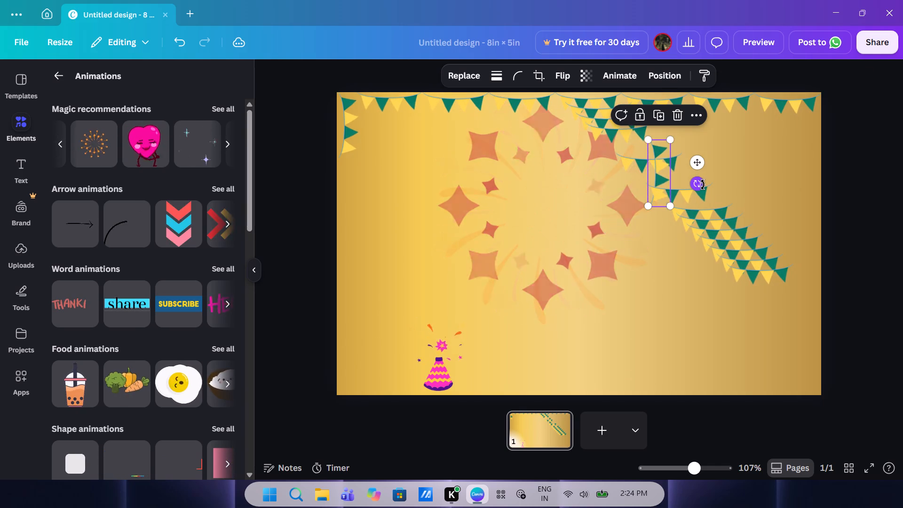
{"action": "left_click_drag", "start_coordinate": [657, 172], "coordinate": [349, 193]}
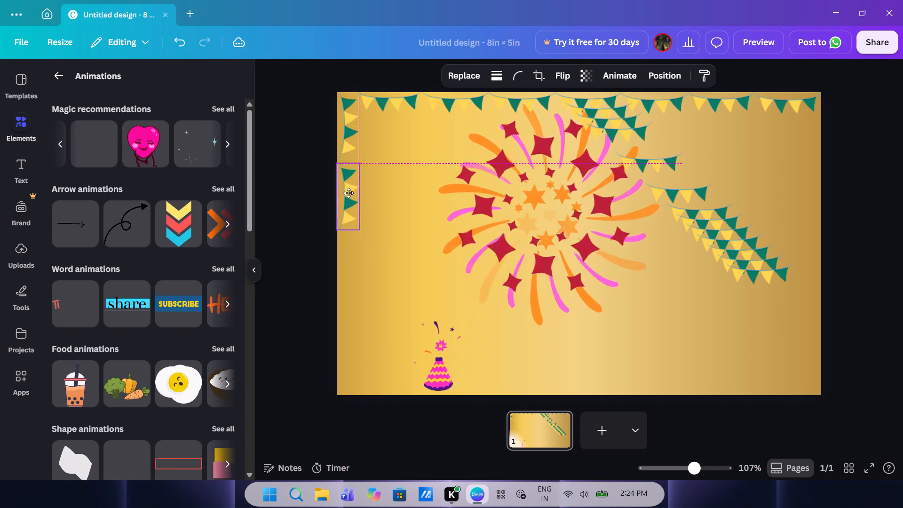
{"action": "left_click_drag", "start_coordinate": [349, 193], "coordinate": [347, 189]}
Take the lowest bunting from the stack, rotate it to vertical and align it as the third one down the page's left edge.
{"action": "left_click_drag", "start_coordinate": [716, 202], "coordinate": [522, 266]}
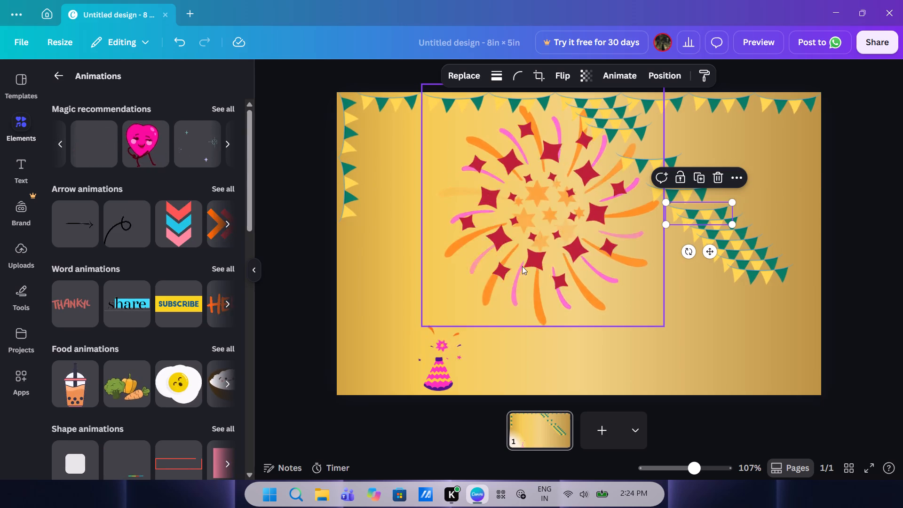
{"action": "left_click_drag", "start_coordinate": [522, 266], "coordinate": [725, 243]}
{"action": "left_click_drag", "start_coordinate": [725, 243], "coordinate": [628, 265]}
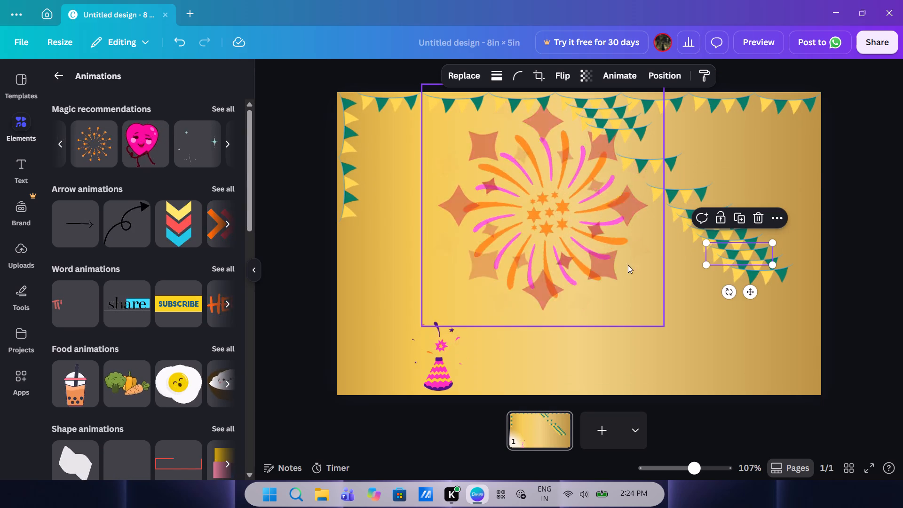
{"action": "left_click_drag", "start_coordinate": [628, 265], "coordinate": [792, 245]}
{"action": "left_click_drag", "start_coordinate": [745, 280], "coordinate": [400, 274]}
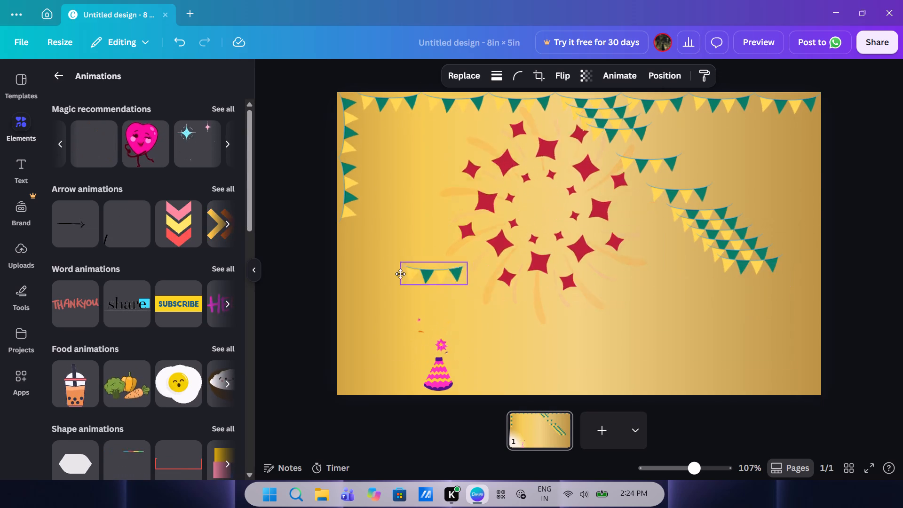
{"action": "left_click_drag", "start_coordinate": [400, 274], "coordinate": [358, 274]}
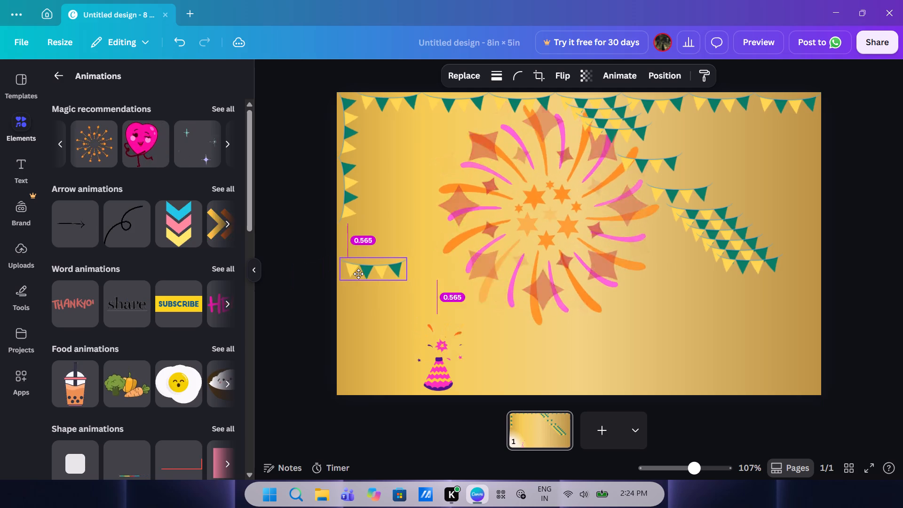
{"action": "left_click_drag", "start_coordinate": [358, 274], "coordinate": [355, 273]}
{"action": "left_click_drag", "start_coordinate": [360, 303], "coordinate": [376, 319]}
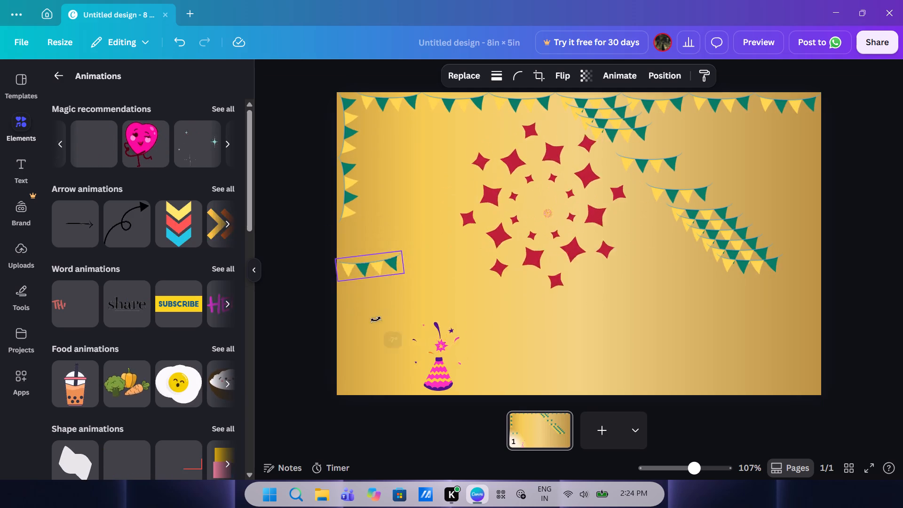
{"action": "left_click_drag", "start_coordinate": [376, 319], "coordinate": [535, 287]}
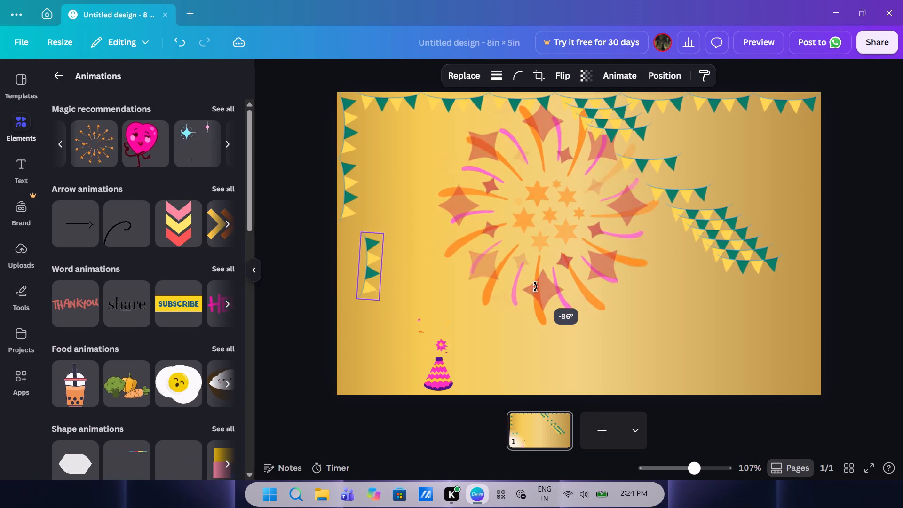
{"action": "left_click_drag", "start_coordinate": [535, 287], "coordinate": [541, 274]}
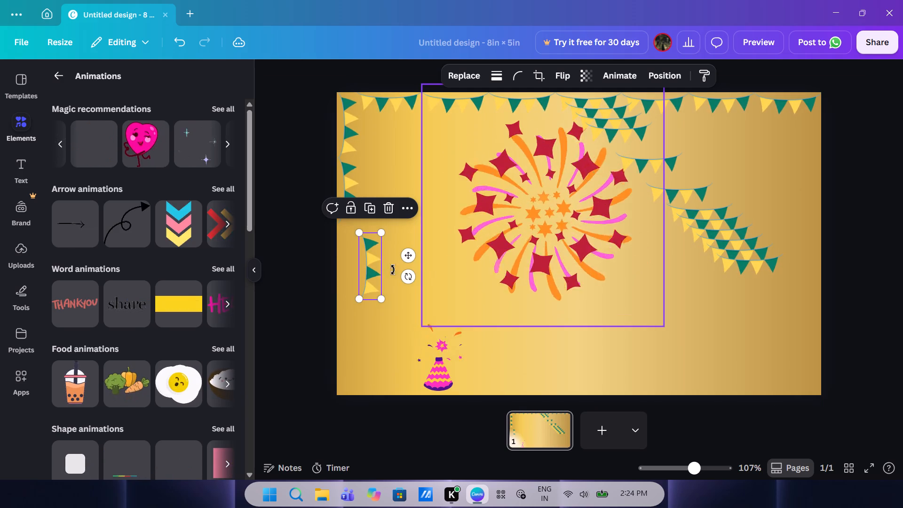
{"action": "left_click_drag", "start_coordinate": [377, 260], "coordinate": [352, 249]}
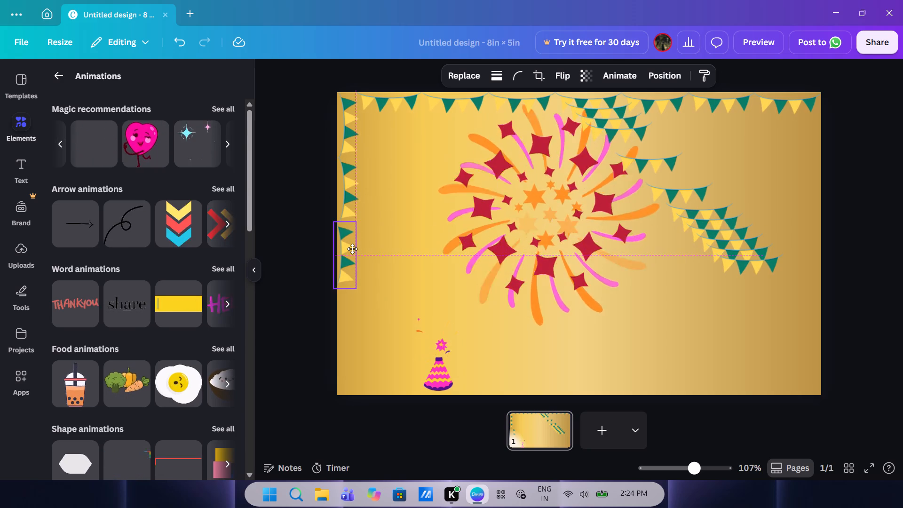
{"action": "left_click_drag", "start_coordinate": [352, 249], "coordinate": [356, 249]}
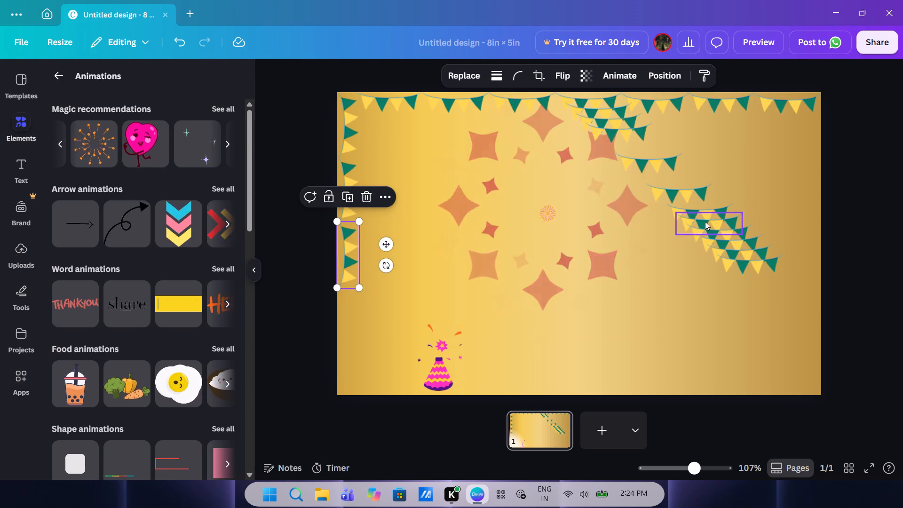
Spread seven buntings from the diagonal stack across the lower part of the page, with one in the bottom-left corner.
{"action": "left_click_drag", "start_coordinate": [705, 222], "coordinate": [469, 309]}
{"action": "left_click_drag", "start_coordinate": [722, 249], "coordinate": [693, 316]}
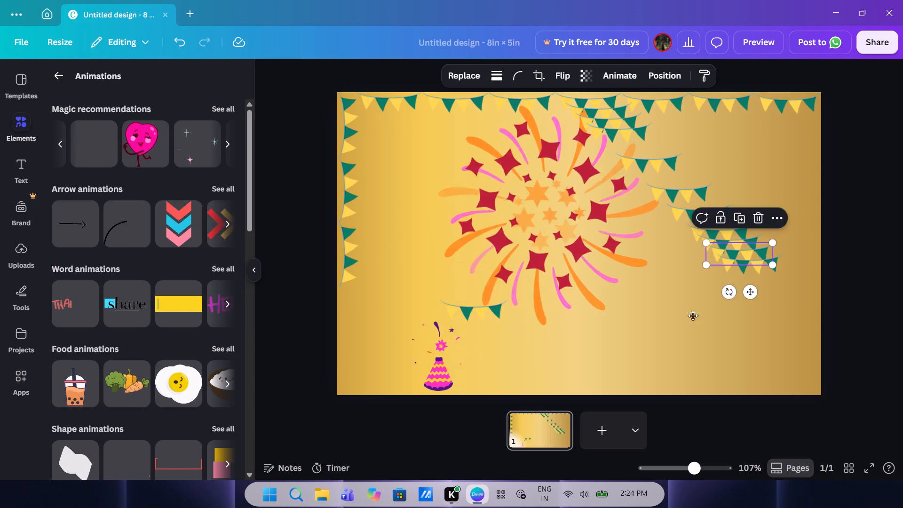
{"action": "left_click_drag", "start_coordinate": [693, 316], "coordinate": [662, 340]}
{"action": "left_click_drag", "start_coordinate": [709, 225], "coordinate": [609, 321]}
{"action": "left_click_drag", "start_coordinate": [676, 180], "coordinate": [587, 332]}
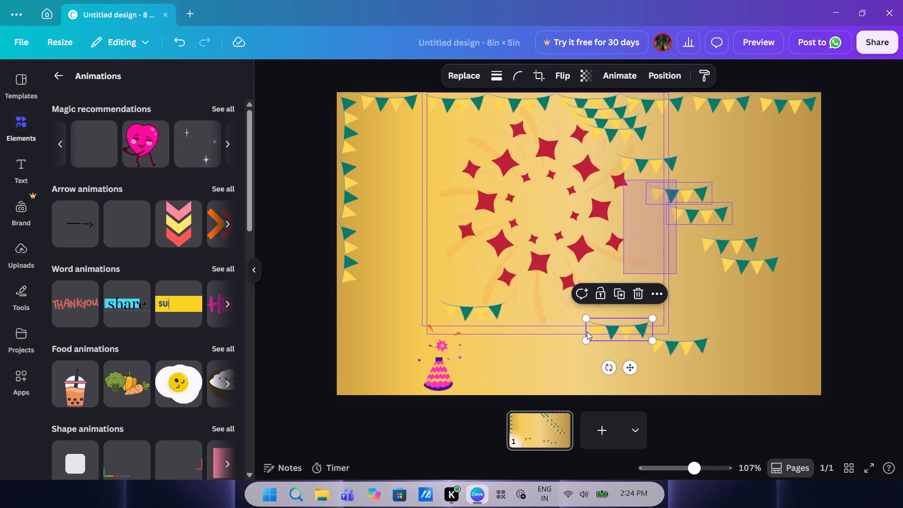
{"action": "left_click_drag", "start_coordinate": [587, 332], "coordinate": [569, 357]}
{"action": "left_click", "coordinate": [785, 277]}
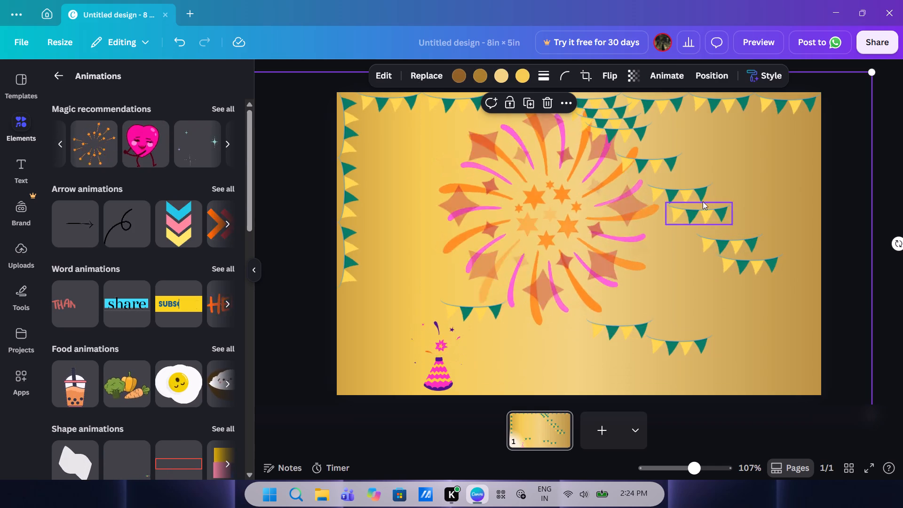
{"action": "left_click_drag", "start_coordinate": [682, 190], "coordinate": [539, 356]}
{"action": "left_click_drag", "start_coordinate": [741, 256], "coordinate": [737, 333]}
{"action": "left_click_drag", "start_coordinate": [727, 239], "coordinate": [364, 303]}
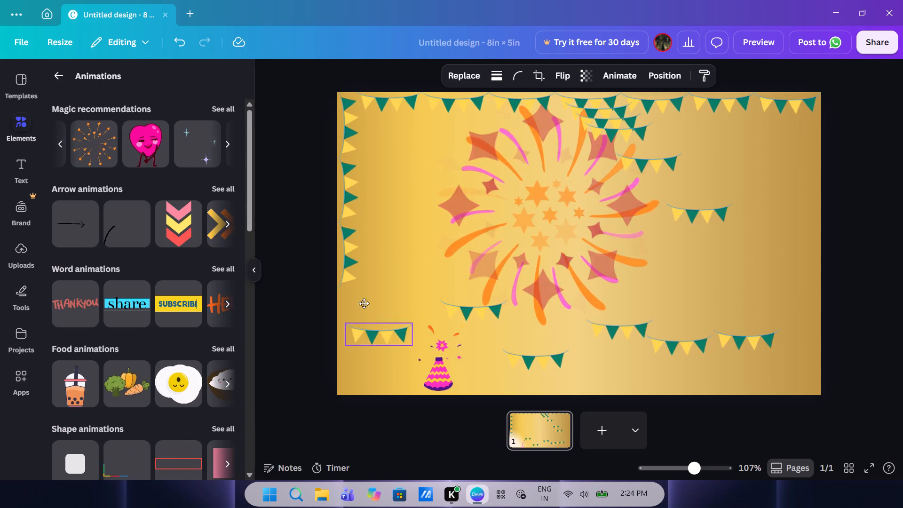
{"action": "left_click_drag", "start_coordinate": [364, 303], "coordinate": [367, 379]}
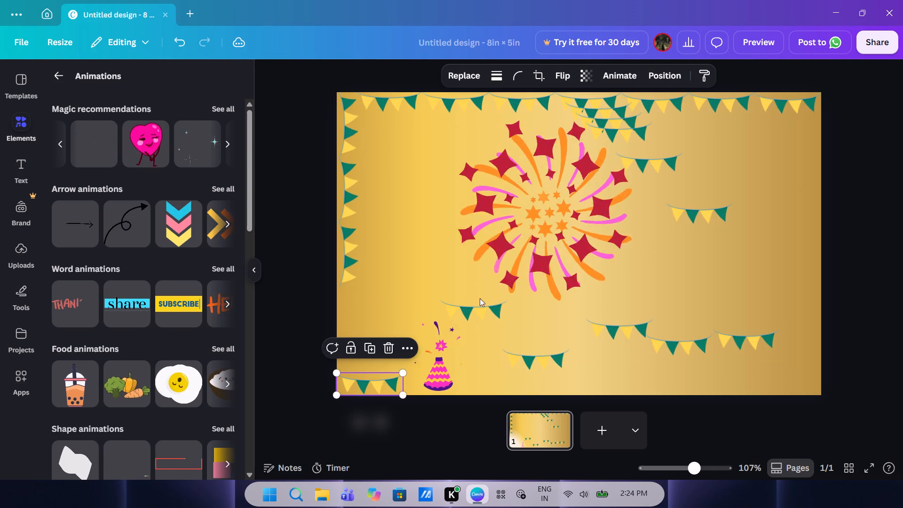
{"action": "left_click_drag", "start_coordinate": [676, 203], "coordinate": [420, 319]}
Move the four remaining stacked buntings to the right side of the page, spaced one below another.
{"action": "left_click_drag", "start_coordinate": [657, 158], "coordinate": [764, 210]}
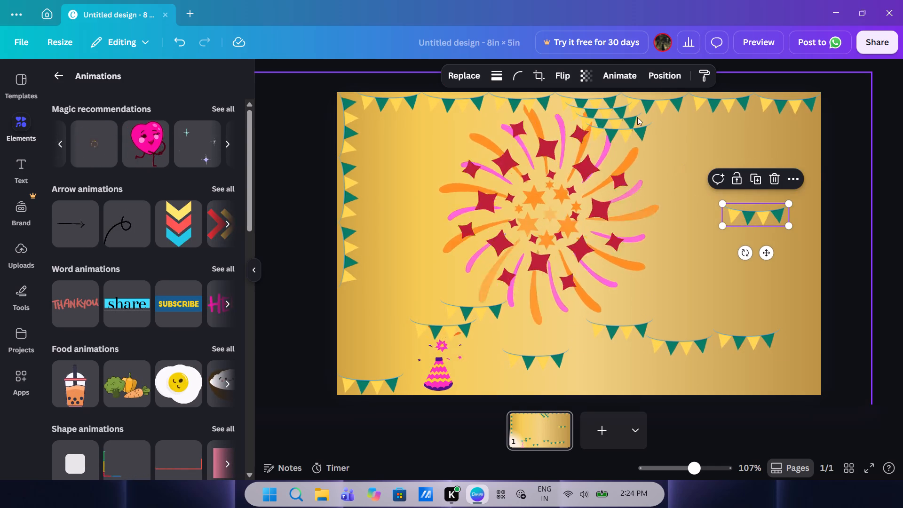
{"action": "left_click_drag", "start_coordinate": [620, 125], "coordinate": [772, 135]}
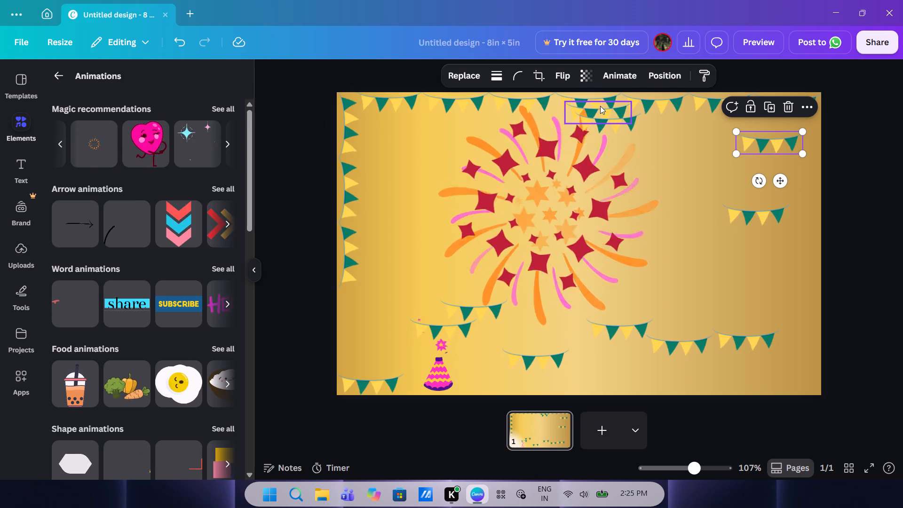
{"action": "left_click_drag", "start_coordinate": [600, 106], "coordinate": [751, 252]}
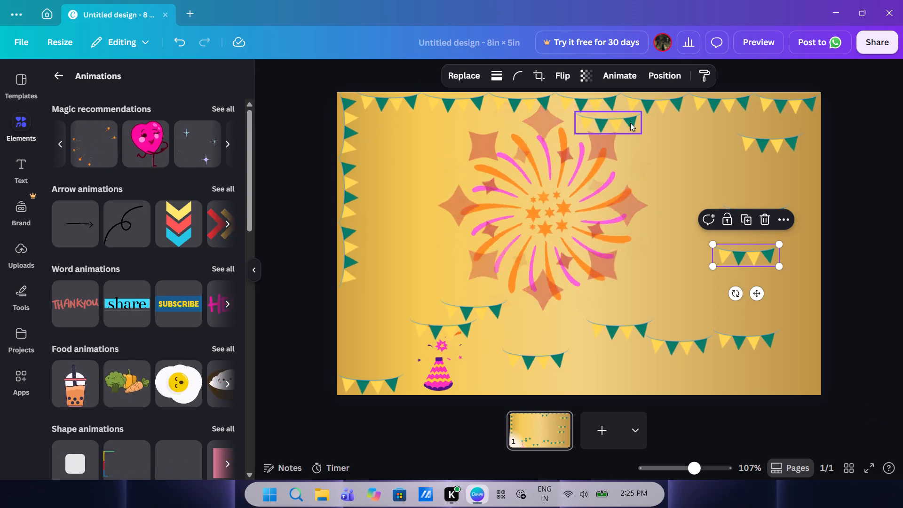
{"action": "left_click_drag", "start_coordinate": [630, 123], "coordinate": [771, 293]}
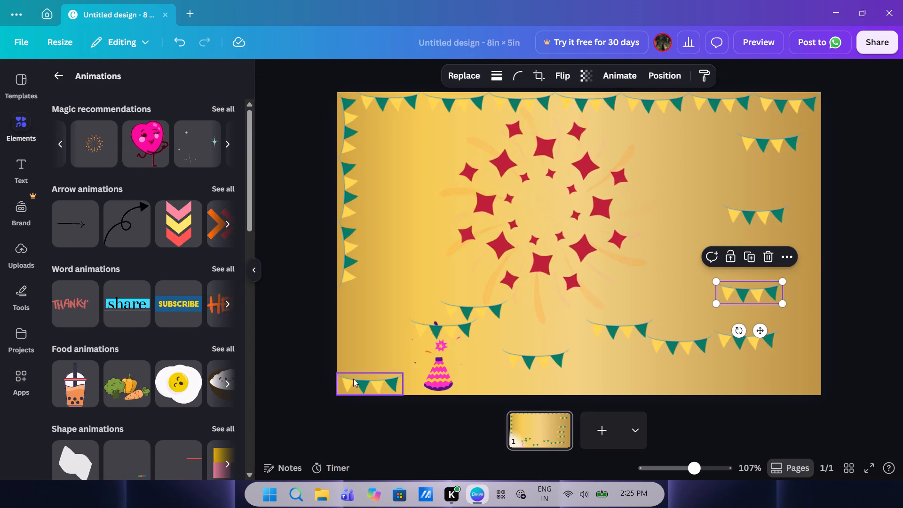
Rotate the bunting in the bottom-left corner to vertical and place it fourth in the column down the page's left edge.
{"action": "left_click", "coordinate": [384, 379]}
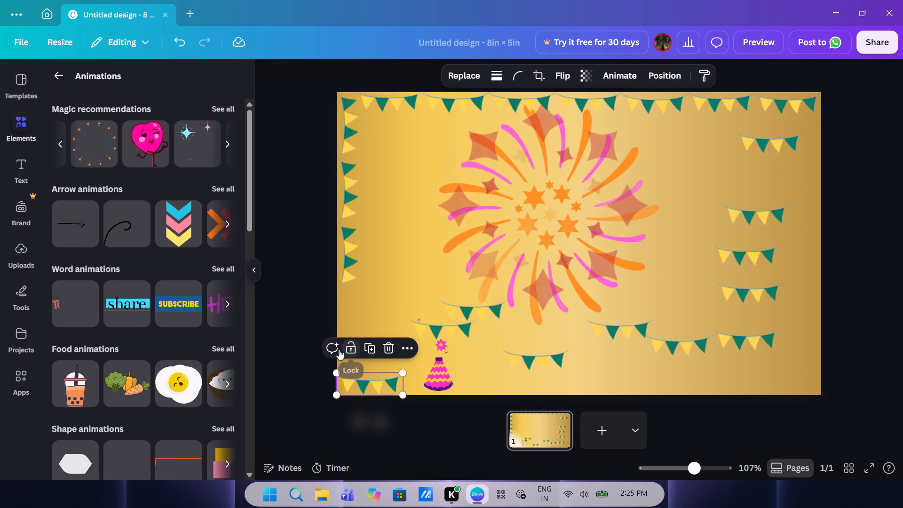
{"action": "left_click_drag", "start_coordinate": [357, 373], "coordinate": [352, 301]}
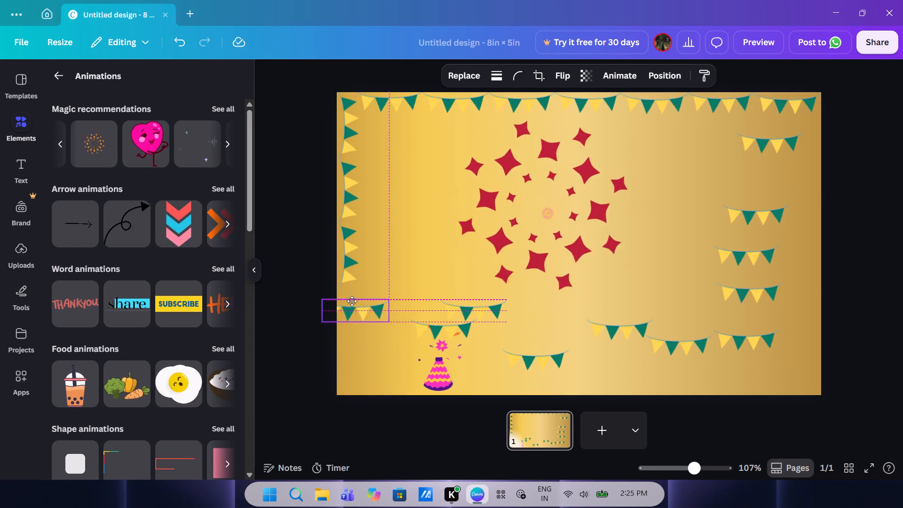
{"action": "left_click_drag", "start_coordinate": [352, 301], "coordinate": [357, 324]}
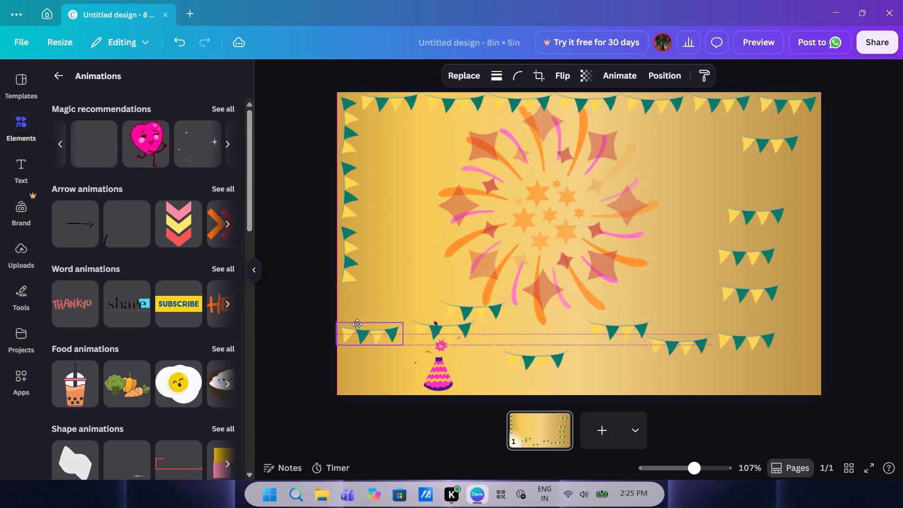
{"action": "left_click_drag", "start_coordinate": [357, 324], "coordinate": [356, 325]}
{"action": "left_click_drag", "start_coordinate": [361, 370], "coordinate": [442, 359]}
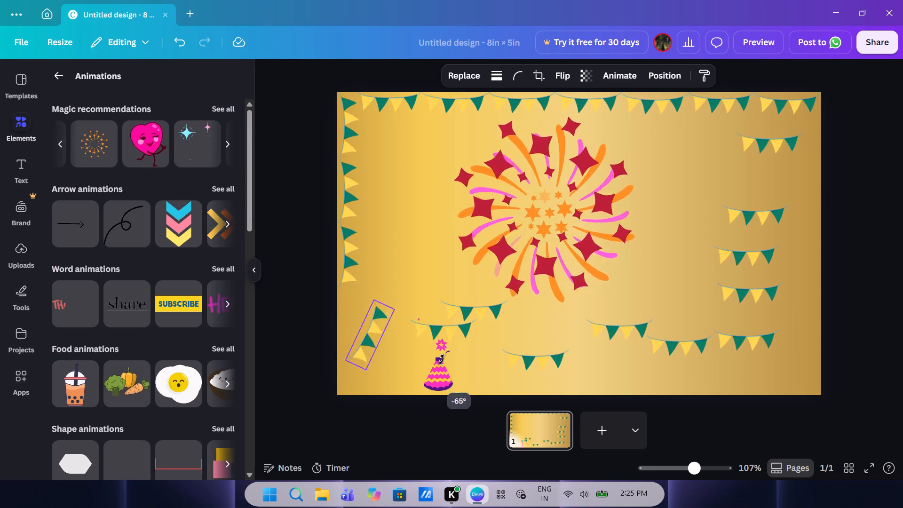
{"action": "left_click_drag", "start_coordinate": [442, 359], "coordinate": [444, 341]}
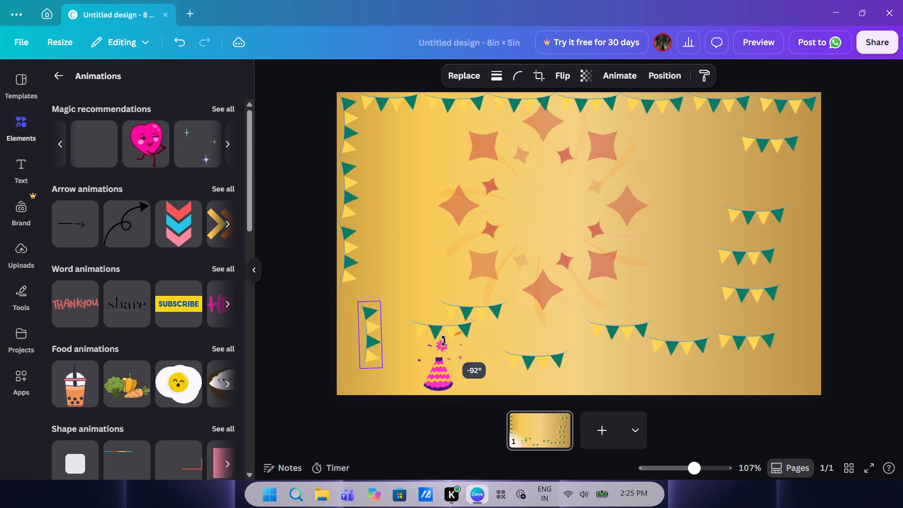
{"action": "left_click_drag", "start_coordinate": [444, 341], "coordinate": [435, 343]}
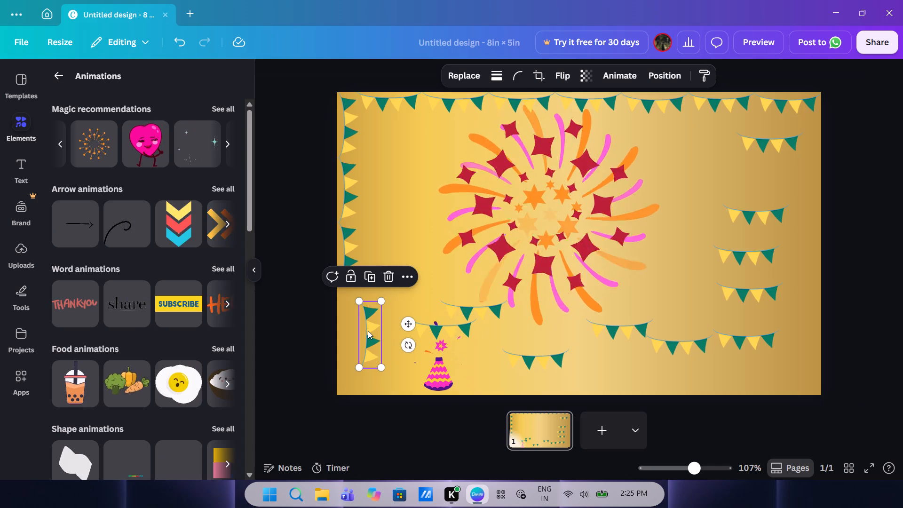
{"action": "left_click_drag", "start_coordinate": [368, 331], "coordinate": [349, 314]}
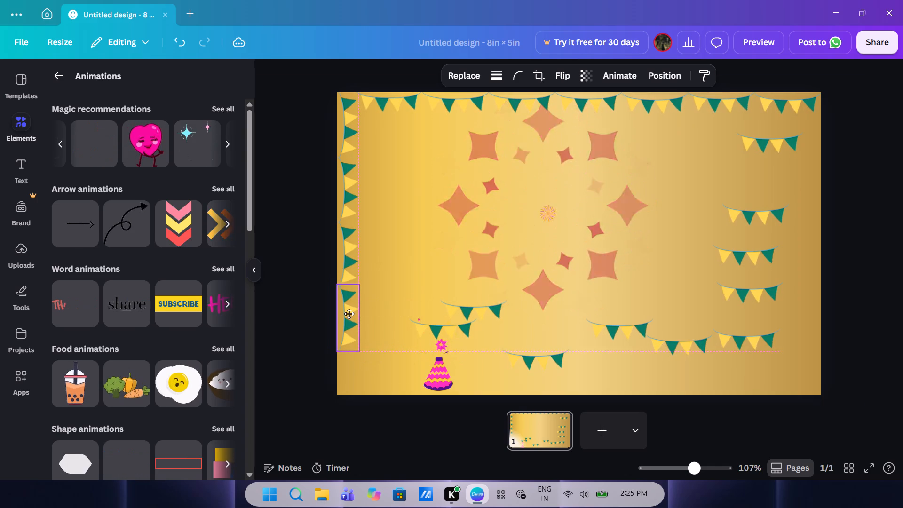
{"action": "left_click_drag", "start_coordinate": [349, 314], "coordinate": [347, 318]}
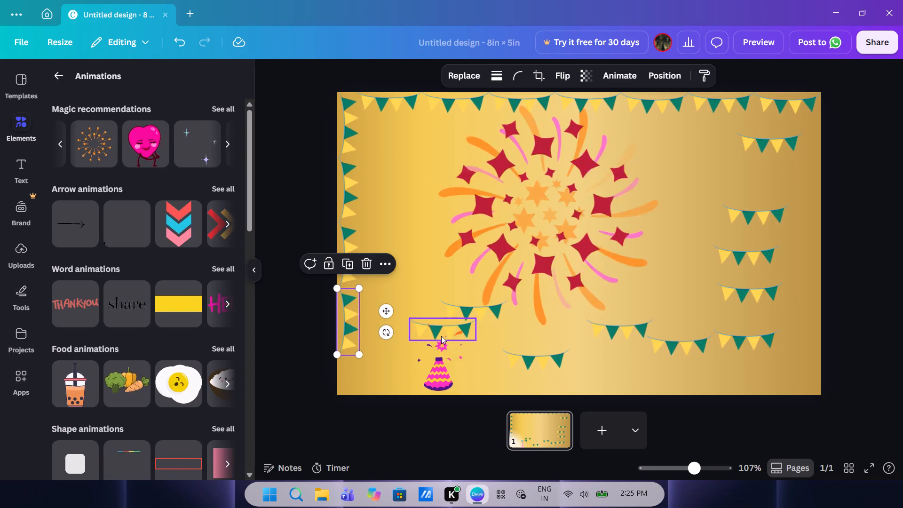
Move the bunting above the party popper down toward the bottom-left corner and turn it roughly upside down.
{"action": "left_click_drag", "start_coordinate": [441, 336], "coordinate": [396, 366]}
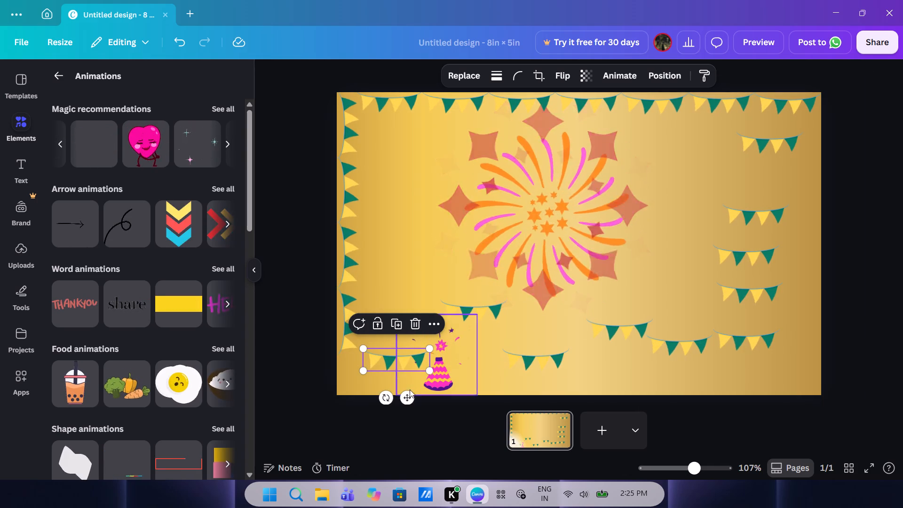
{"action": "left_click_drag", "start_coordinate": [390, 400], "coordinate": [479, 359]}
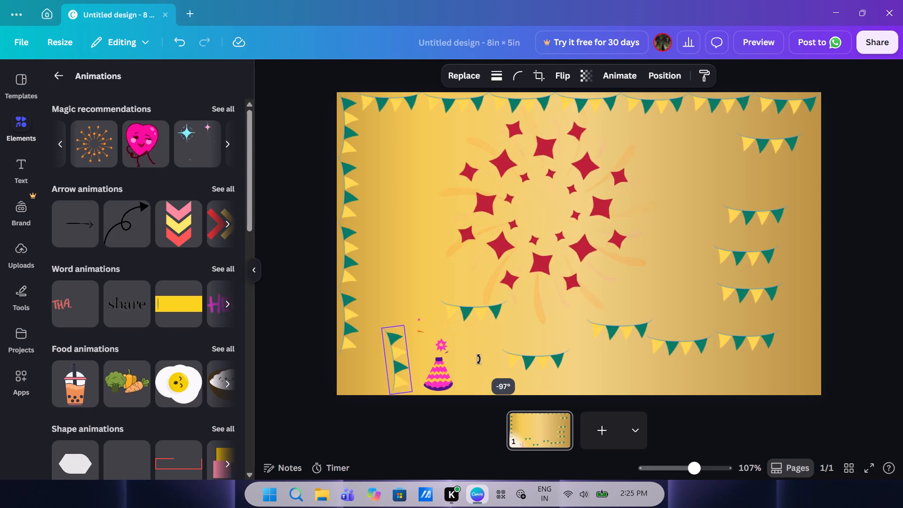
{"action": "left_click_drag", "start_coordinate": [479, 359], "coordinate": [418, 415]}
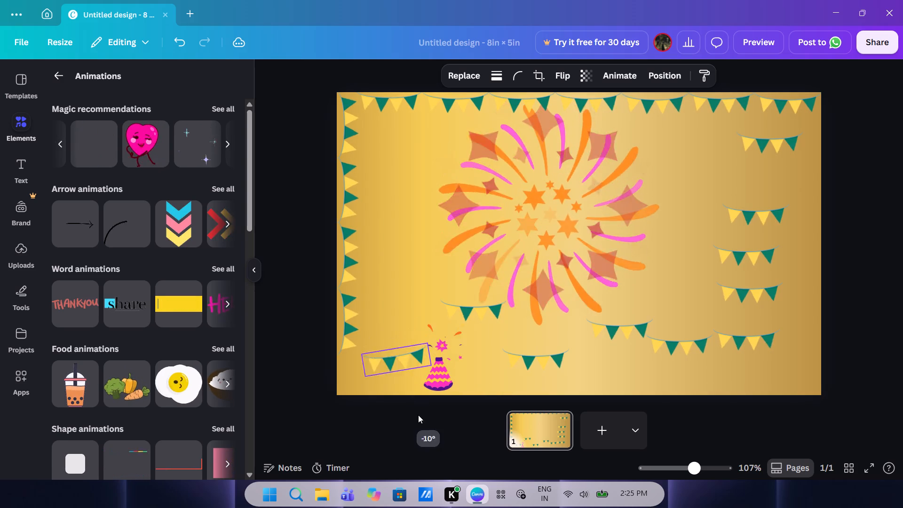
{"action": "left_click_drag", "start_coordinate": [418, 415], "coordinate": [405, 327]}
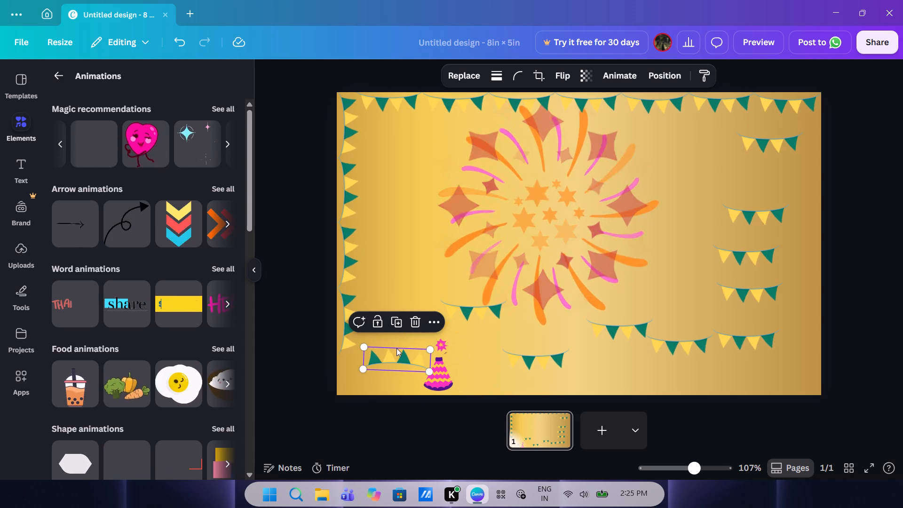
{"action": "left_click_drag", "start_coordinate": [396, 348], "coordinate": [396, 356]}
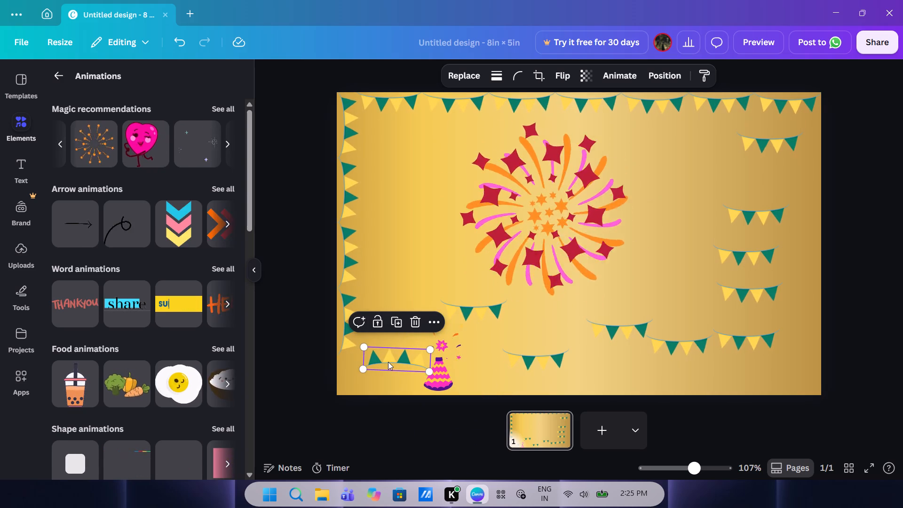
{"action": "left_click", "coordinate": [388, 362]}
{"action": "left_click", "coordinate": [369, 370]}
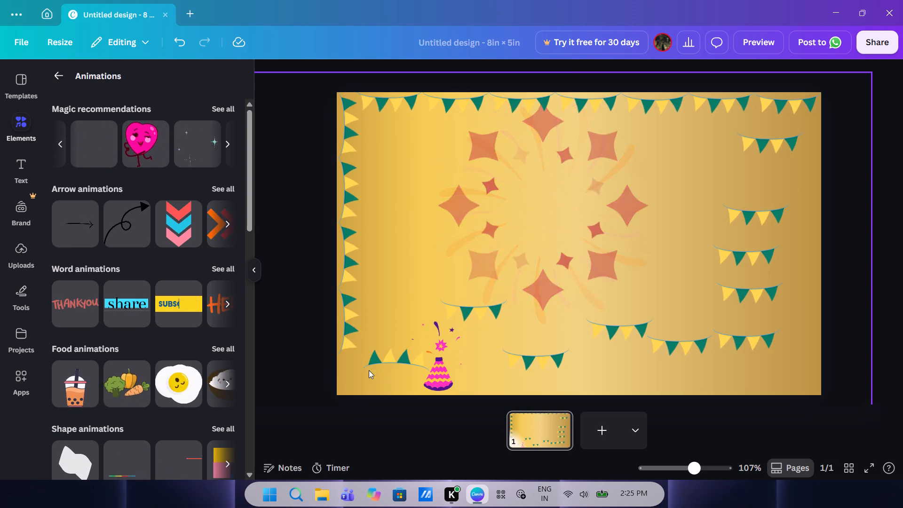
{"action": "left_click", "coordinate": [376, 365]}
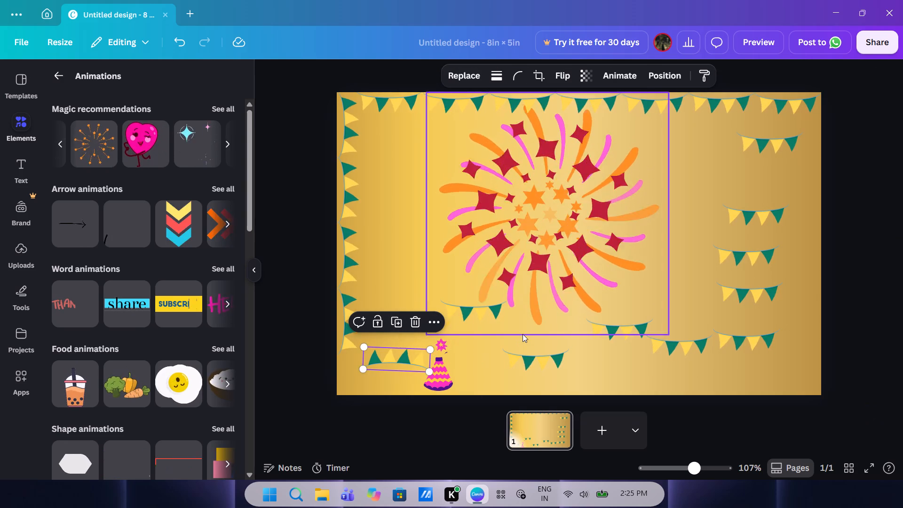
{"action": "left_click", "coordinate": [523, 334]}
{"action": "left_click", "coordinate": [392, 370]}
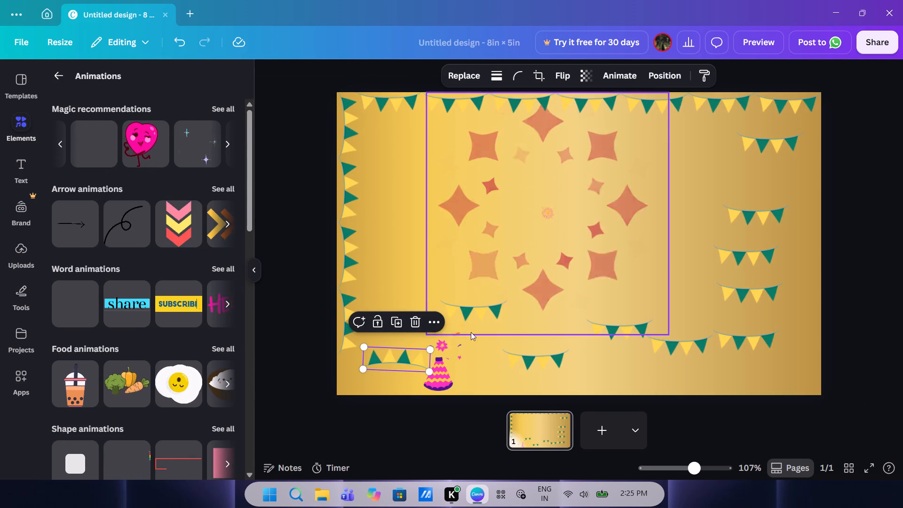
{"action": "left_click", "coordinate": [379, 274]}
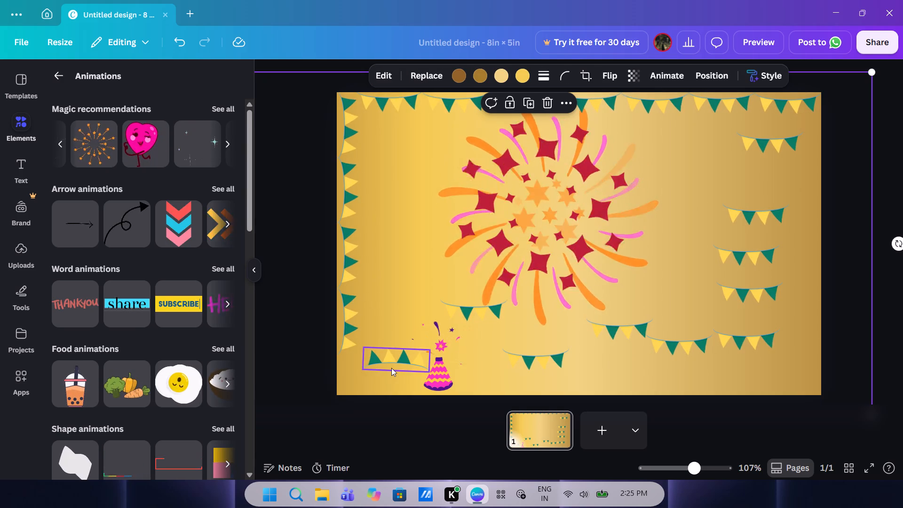
Rotate the tilted bunting beside the party popper to vertical and fit it into the page's bottom-left corner, completing the left column.
{"action": "left_click", "coordinate": [391, 368]}
{"action": "left_click_drag", "start_coordinate": [391, 368], "coordinate": [390, 329]}
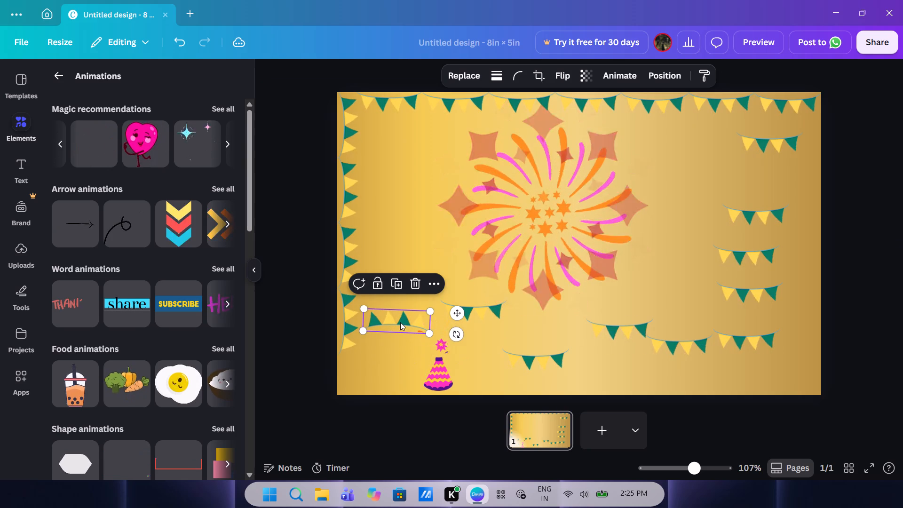
{"action": "left_click_drag", "start_coordinate": [458, 331], "coordinate": [444, 370]}
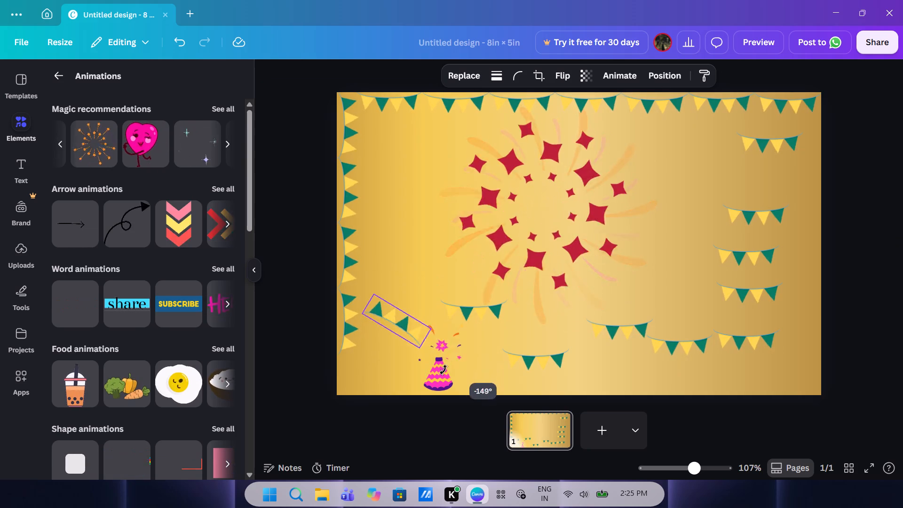
{"action": "left_click_drag", "start_coordinate": [444, 370], "coordinate": [390, 373]}
{"action": "left_click_drag", "start_coordinate": [395, 339], "coordinate": [344, 402]}
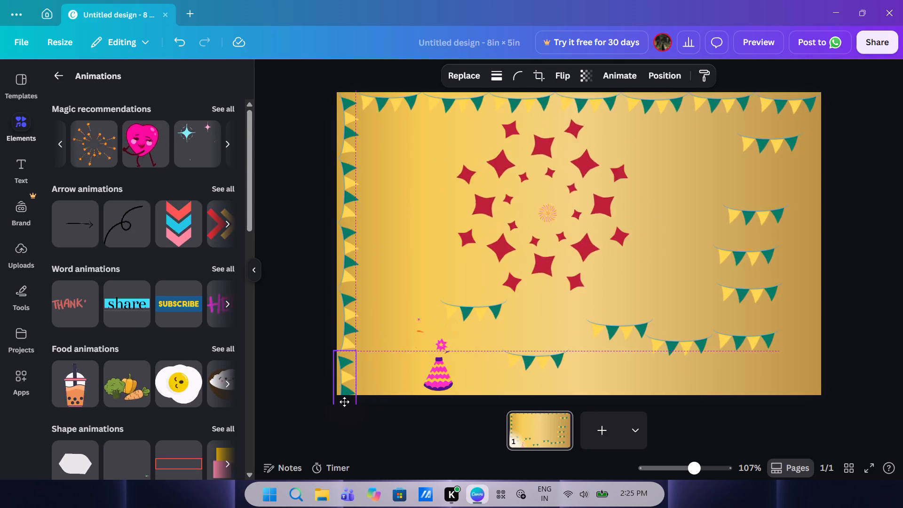
{"action": "left_click_drag", "start_coordinate": [344, 402], "coordinate": [344, 401]}
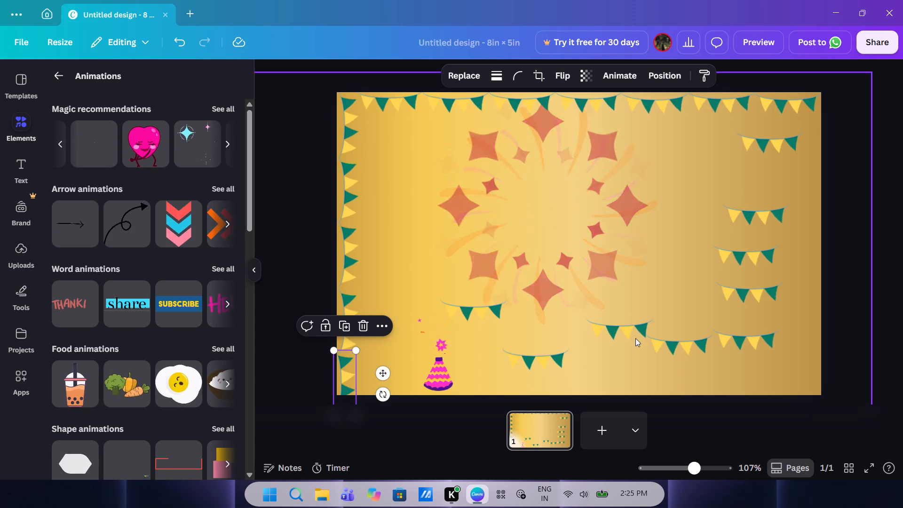
Turn the lowest loose bunting near the page's centre upside down and place it on the bottom edge beside the left column.
{"action": "left_click", "coordinate": [557, 360]}
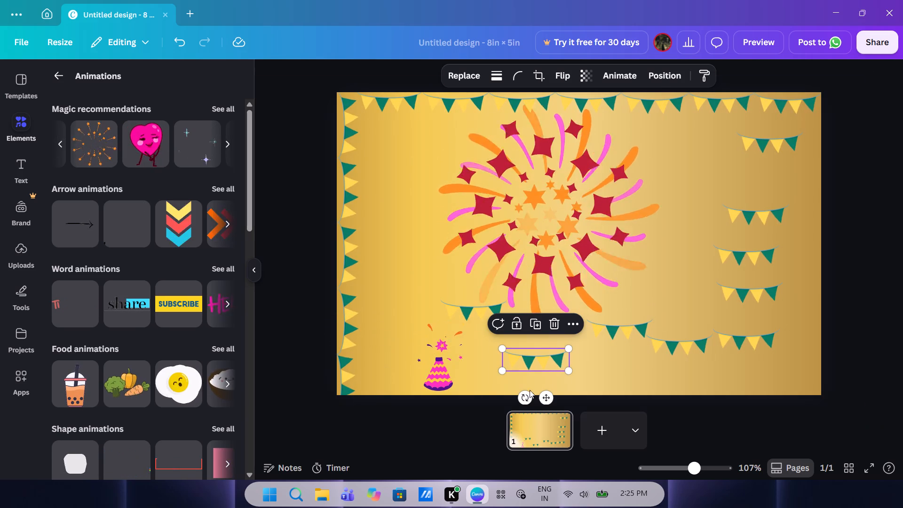
{"action": "left_click_drag", "start_coordinate": [542, 403], "coordinate": [528, 383]}
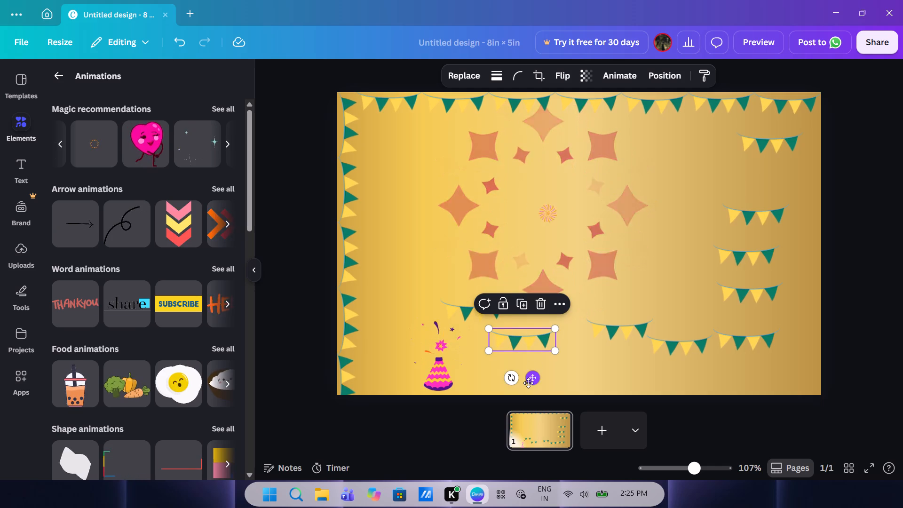
{"action": "left_click_drag", "start_coordinate": [515, 380], "coordinate": [580, 313]}
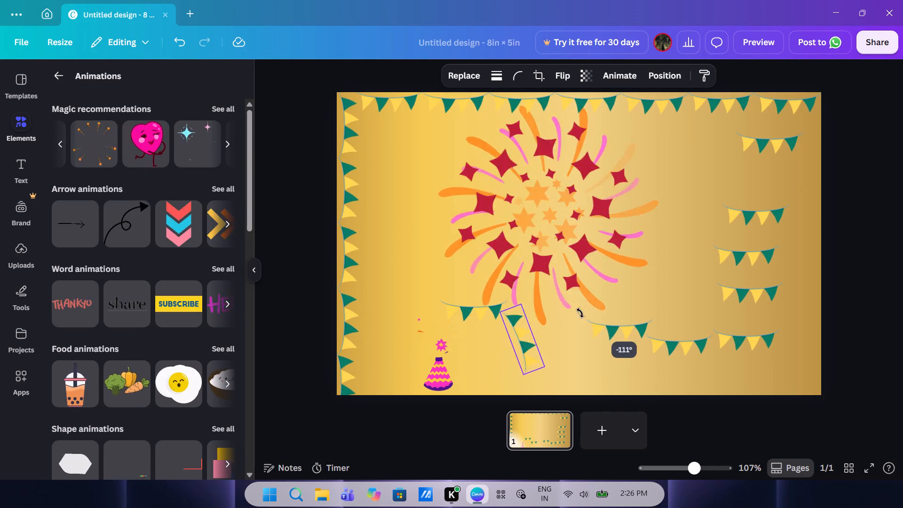
{"action": "left_click_drag", "start_coordinate": [580, 313], "coordinate": [519, 326]}
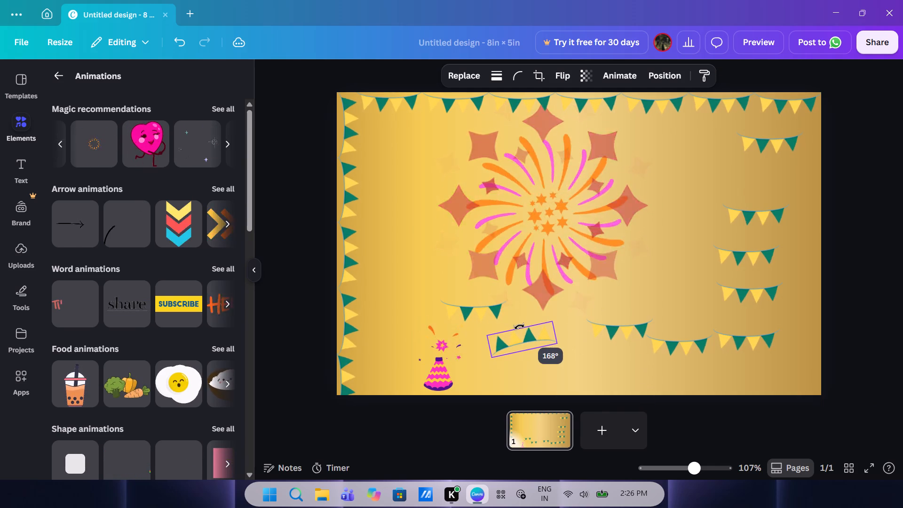
{"action": "left_click_drag", "start_coordinate": [519, 326], "coordinate": [523, 327]}
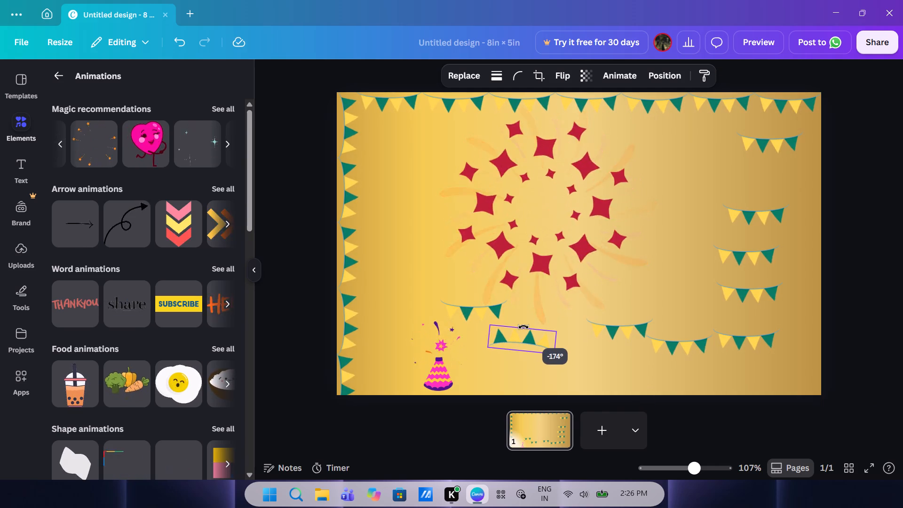
{"action": "left_click_drag", "start_coordinate": [523, 327], "coordinate": [521, 328]}
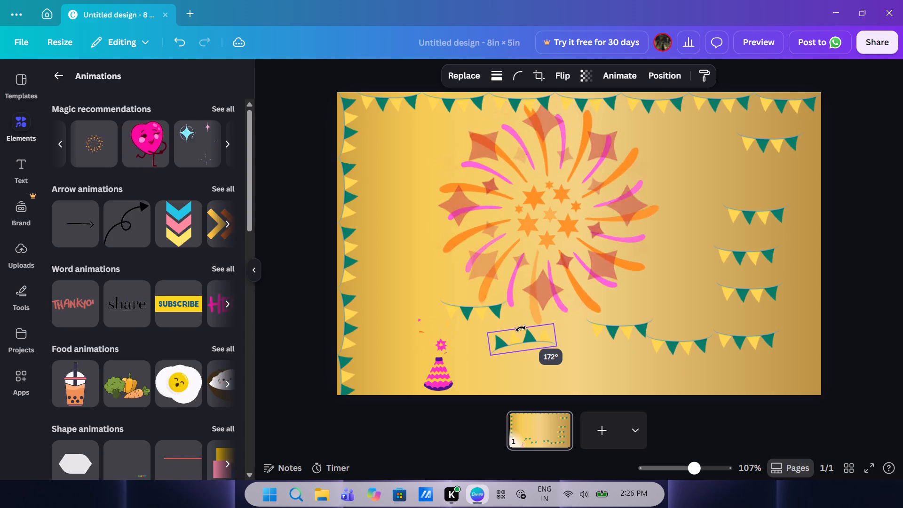
{"action": "left_click_drag", "start_coordinate": [521, 328], "coordinate": [523, 329]}
{"action": "left_click_drag", "start_coordinate": [518, 340], "coordinate": [382, 385]}
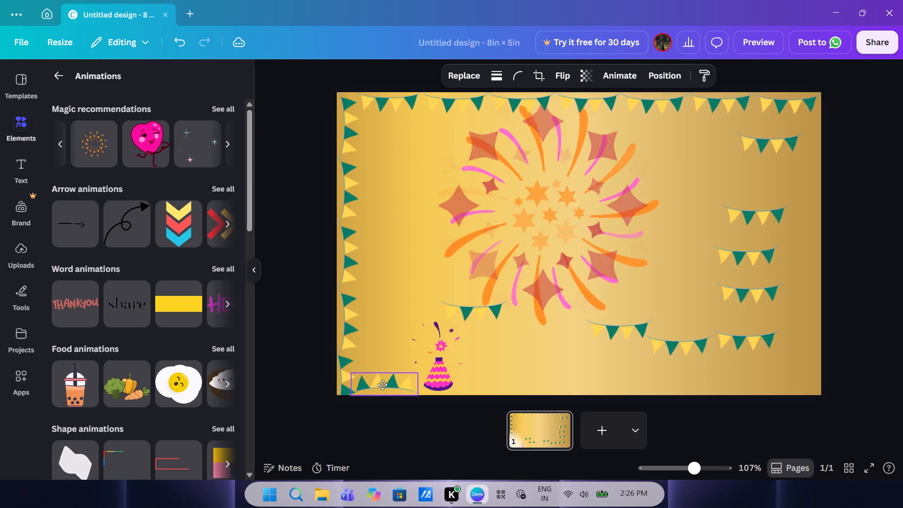
{"action": "left_click_drag", "start_coordinate": [382, 385], "coordinate": [385, 384]}
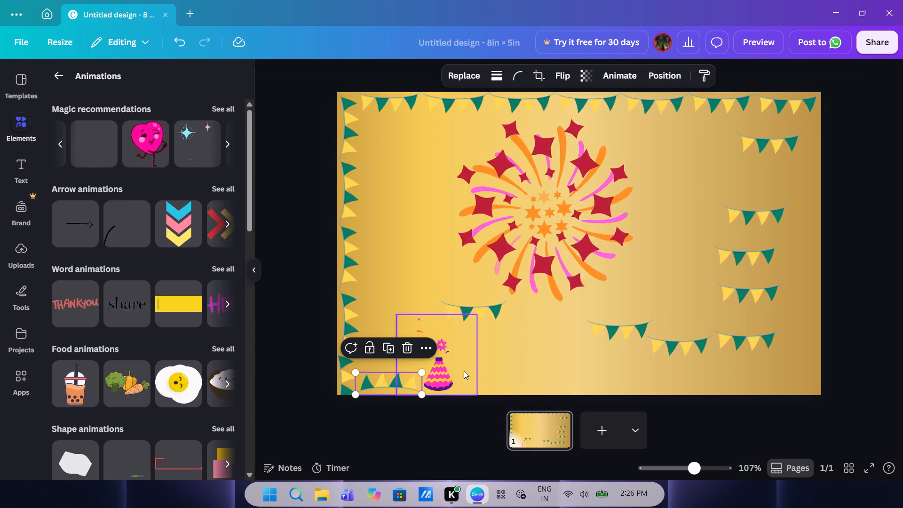
Move the party popper up and to the left, clear of the page's bottom edge.
{"action": "left_click_drag", "start_coordinate": [444, 380], "coordinate": [411, 306]}
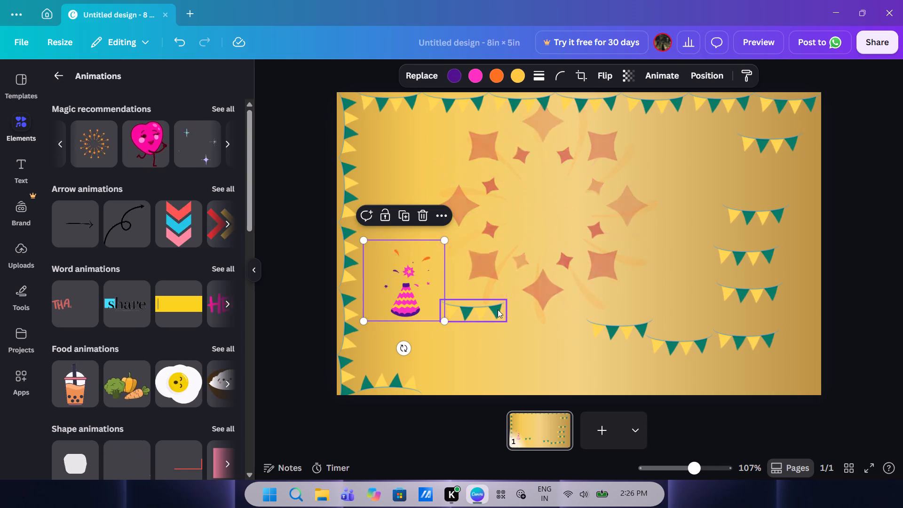
Turn the loose bunting beside the party popper upside down and place it on the bottom edge, adjoining the first bottom bunting.
{"action": "left_click_drag", "start_coordinate": [498, 310], "coordinate": [500, 365]}
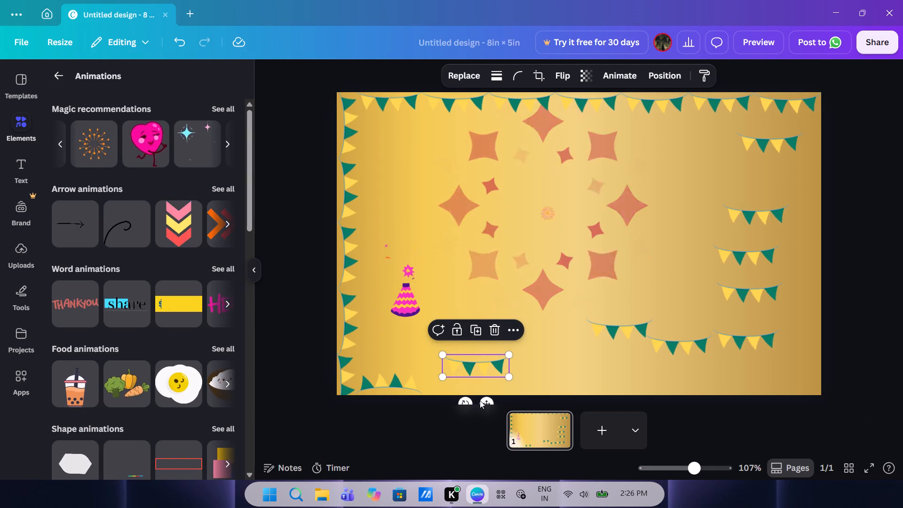
{"action": "left_click_drag", "start_coordinate": [480, 400], "coordinate": [489, 372]}
{"action": "left_click_drag", "start_coordinate": [495, 373], "coordinate": [502, 371]}
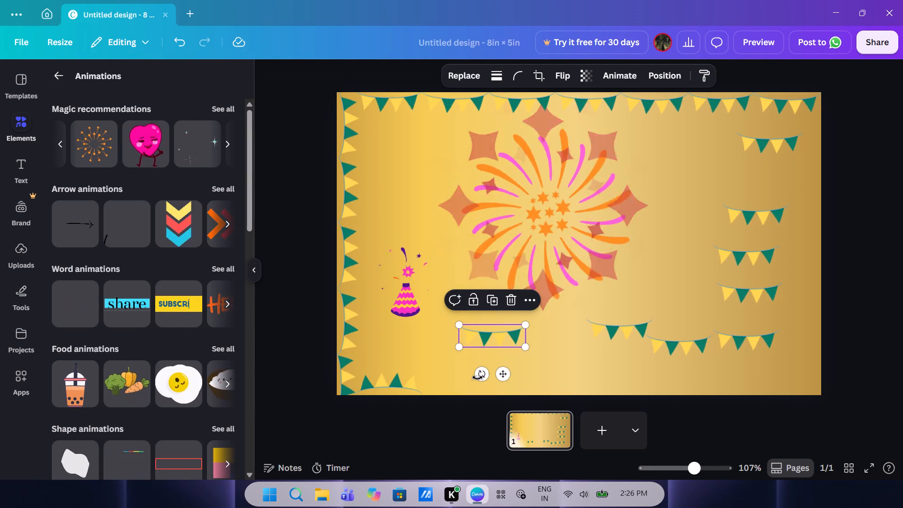
{"action": "left_click_drag", "start_coordinate": [477, 377], "coordinate": [488, 325]}
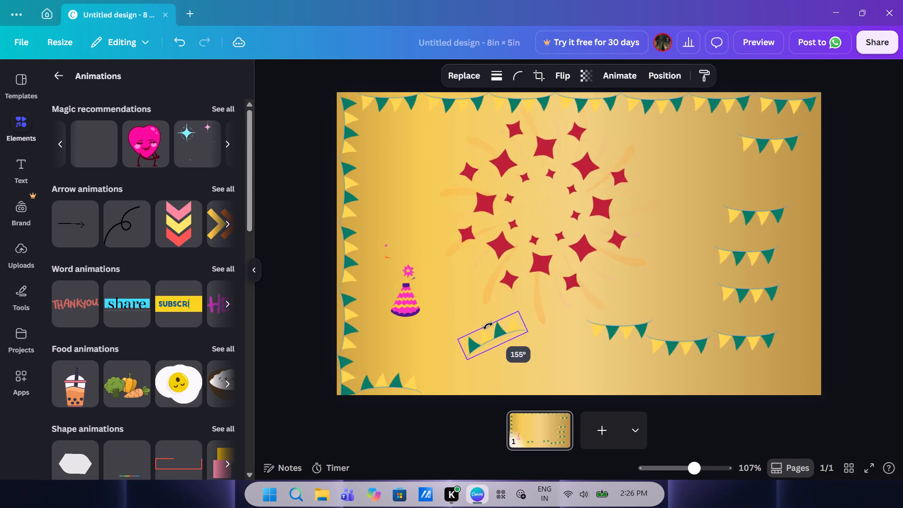
{"action": "left_click_drag", "start_coordinate": [488, 325], "coordinate": [491, 324]}
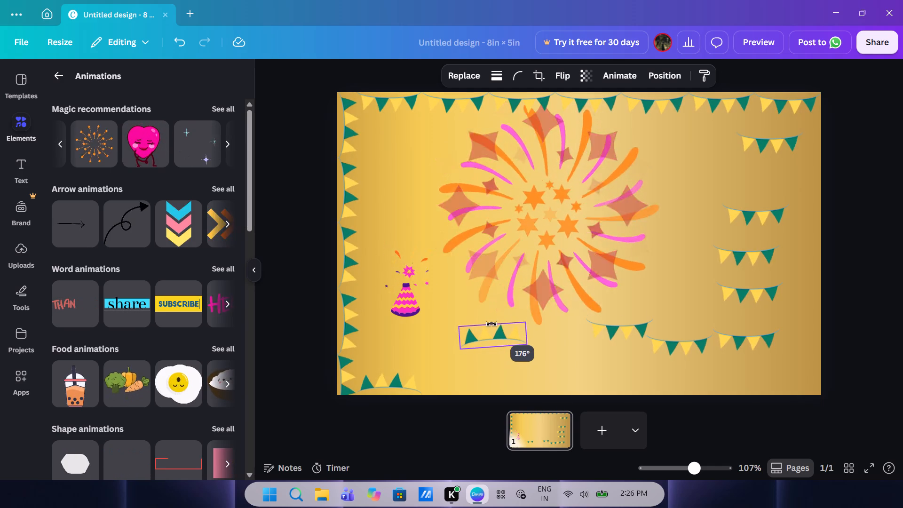
{"action": "left_click_drag", "start_coordinate": [491, 324], "coordinate": [493, 324]}
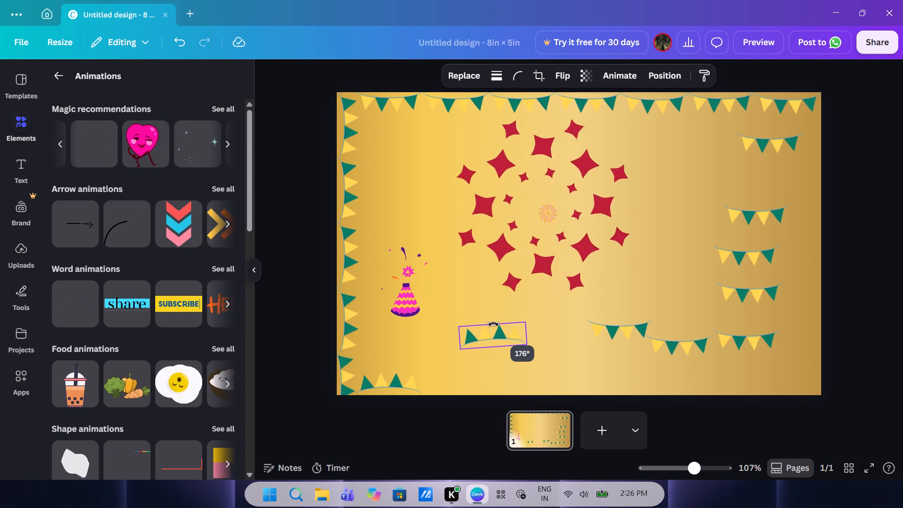
{"action": "left_click_drag", "start_coordinate": [493, 324], "coordinate": [492, 325]}
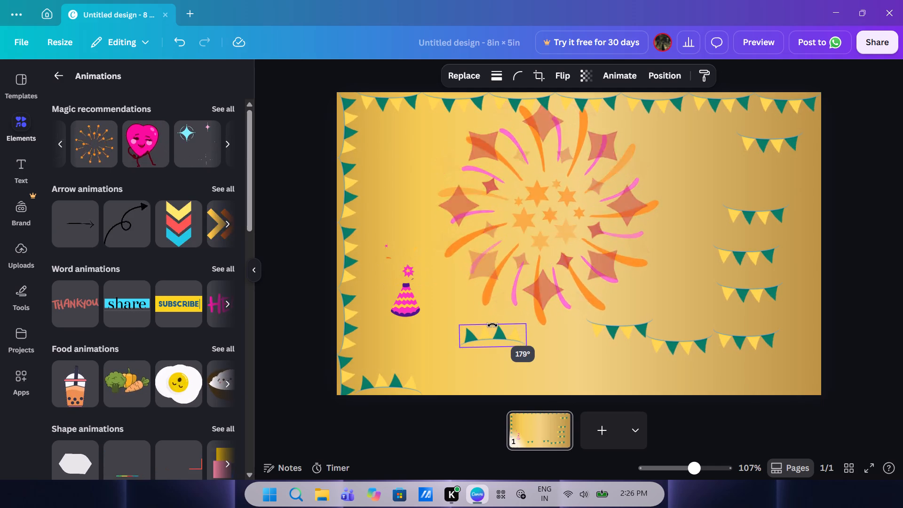
{"action": "left_click_drag", "start_coordinate": [492, 325], "coordinate": [491, 325]}
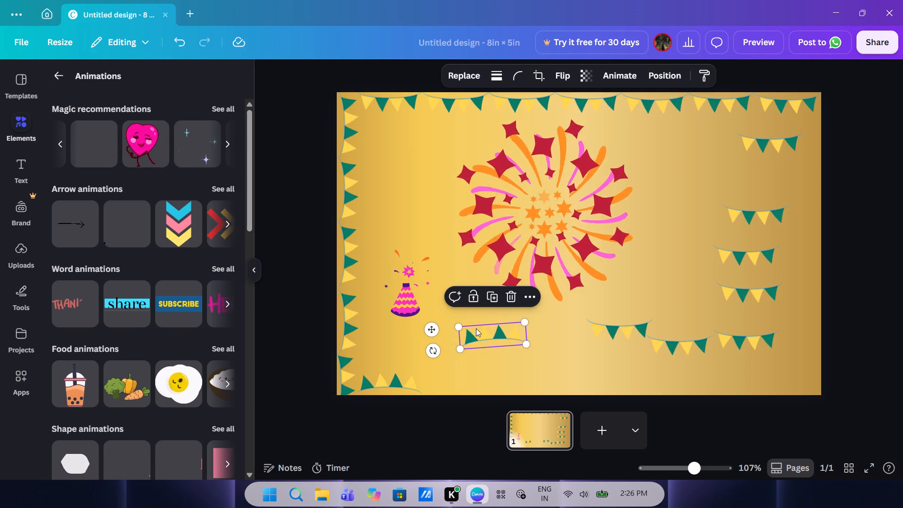
{"action": "left_click_drag", "start_coordinate": [436, 356], "coordinate": [430, 344]}
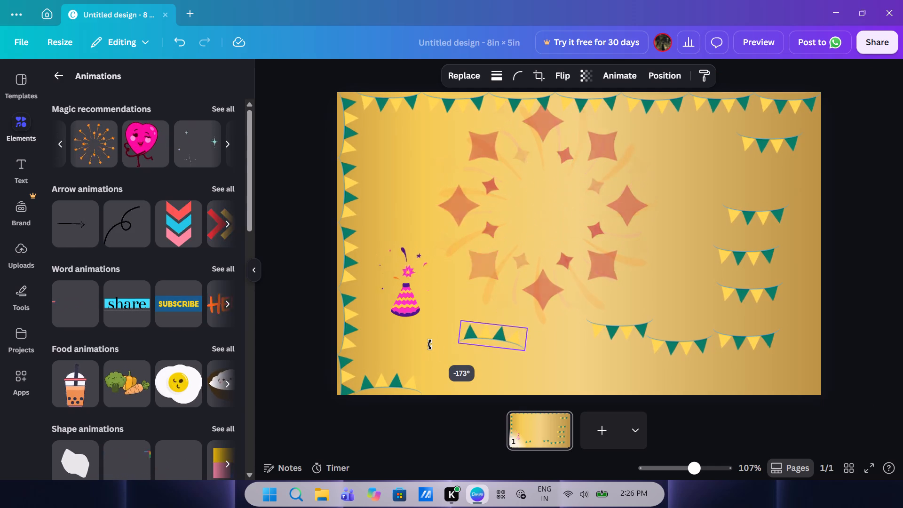
{"action": "left_click_drag", "start_coordinate": [430, 344], "coordinate": [429, 349]}
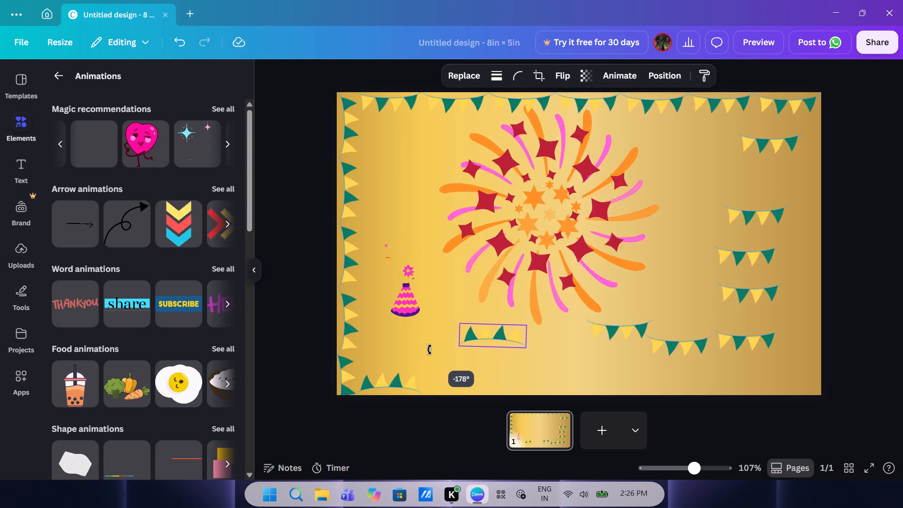
{"action": "left_click_drag", "start_coordinate": [429, 349], "coordinate": [429, 350]}
{"action": "left_click_drag", "start_coordinate": [498, 337], "coordinate": [460, 386]}
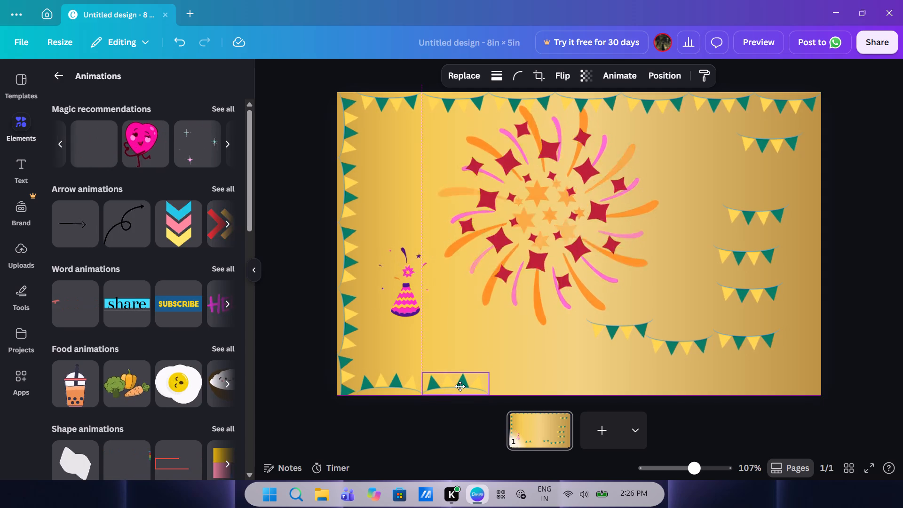
{"action": "left_click_drag", "start_coordinate": [460, 386], "coordinate": [459, 387]}
Rotate the loose bunting below and slightly right of the fireworks until it is roughly upside down.
{"action": "left_click", "coordinate": [621, 338]}
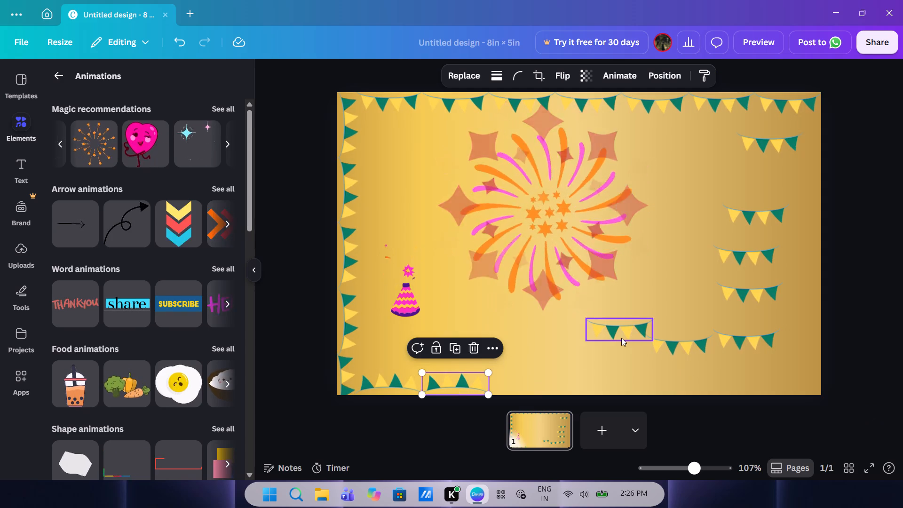
{"action": "left_click_drag", "start_coordinate": [609, 369], "coordinate": [668, 343]}
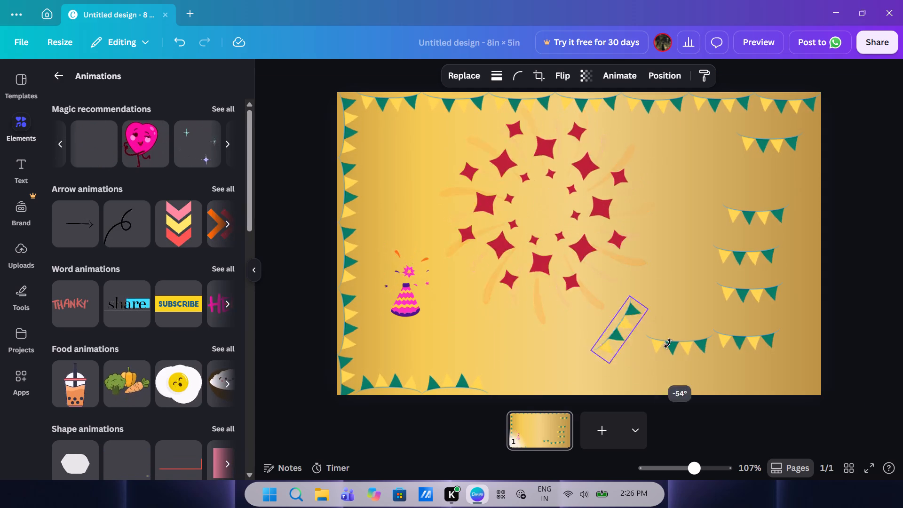
{"action": "left_click_drag", "start_coordinate": [668, 343], "coordinate": [618, 312]}
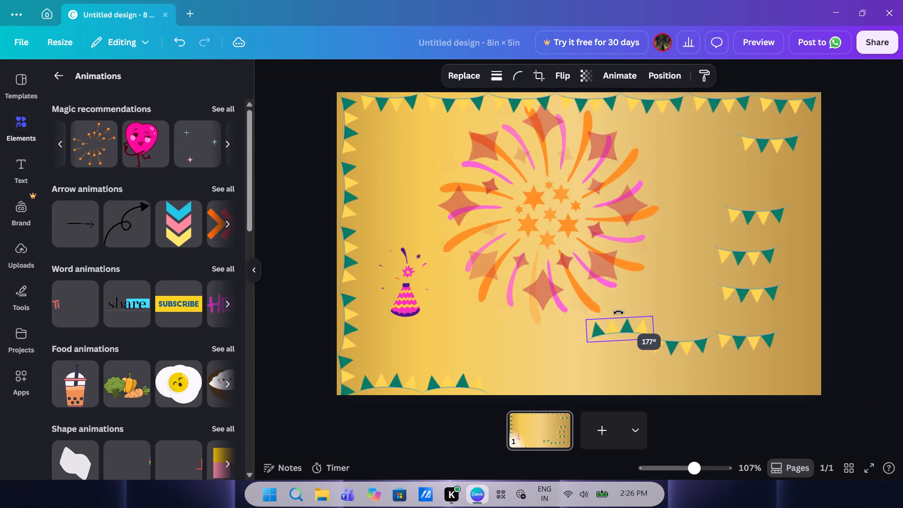
{"action": "left_click_drag", "start_coordinate": [618, 312], "coordinate": [618, 313]}
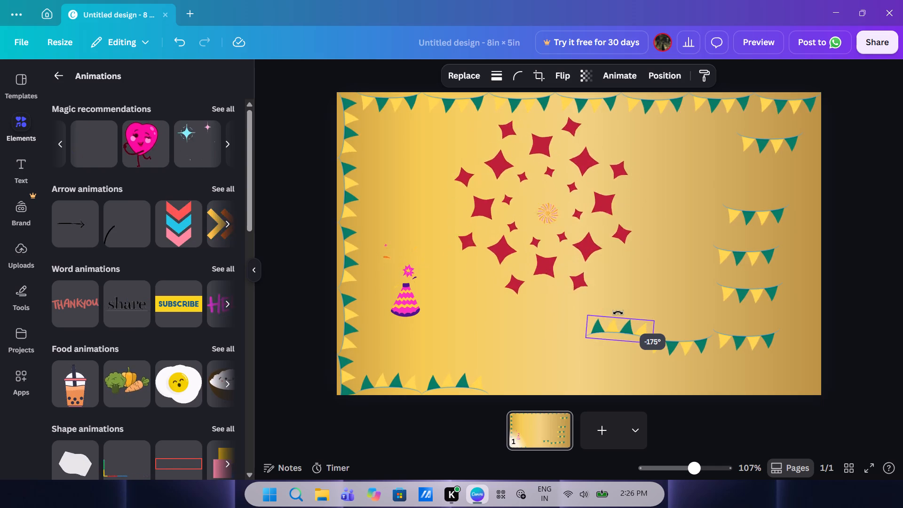
{"action": "left_click_drag", "start_coordinate": [618, 313], "coordinate": [620, 314]}
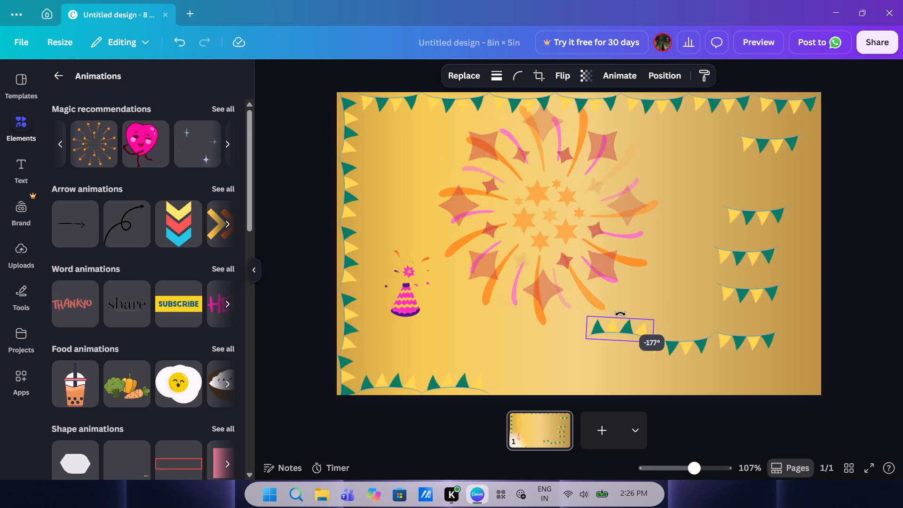
{"action": "left_click_drag", "start_coordinate": [620, 314], "coordinate": [618, 315]}
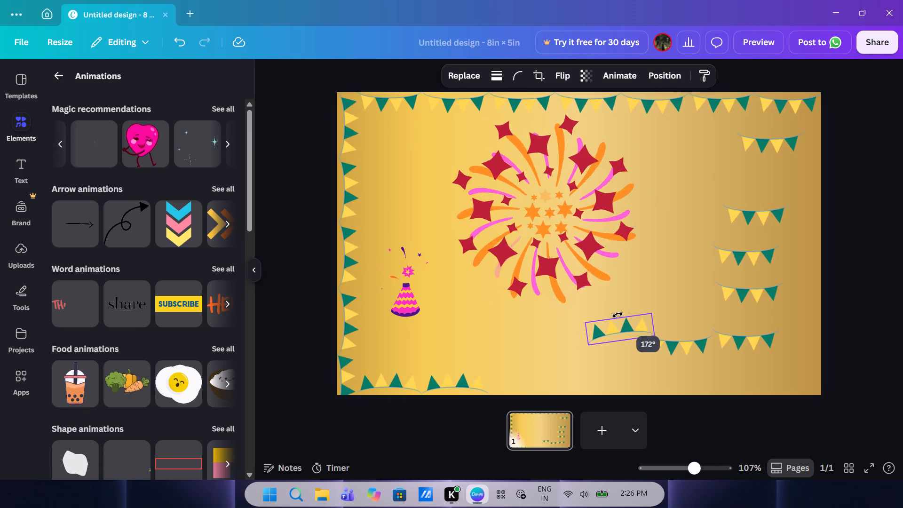
{"action": "left_click_drag", "start_coordinate": [618, 315], "coordinate": [620, 316]}
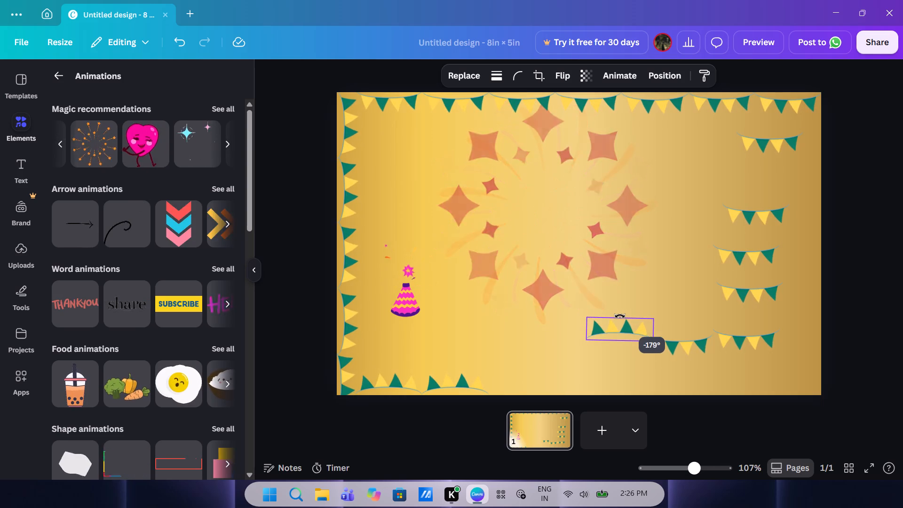
{"action": "left_click_drag", "start_coordinate": [620, 316], "coordinate": [619, 316]}
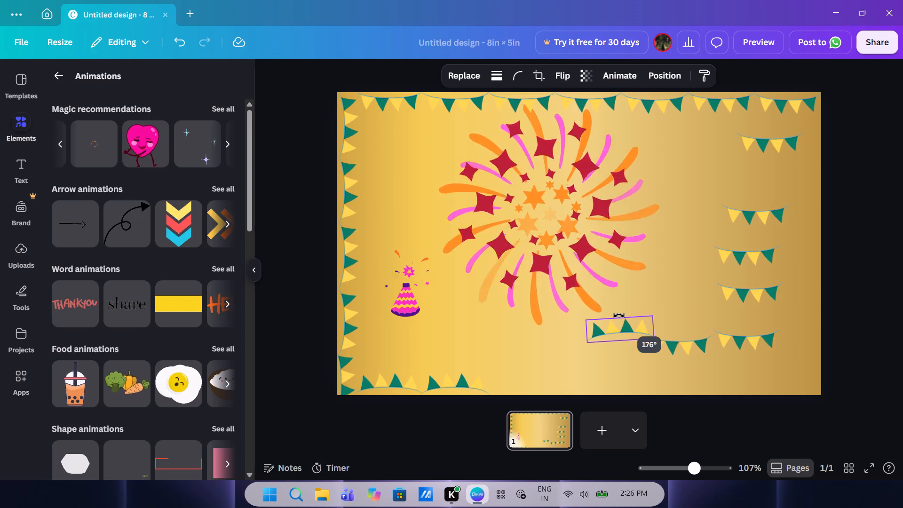
{"action": "left_click_drag", "start_coordinate": [619, 316], "coordinate": [625, 324]}
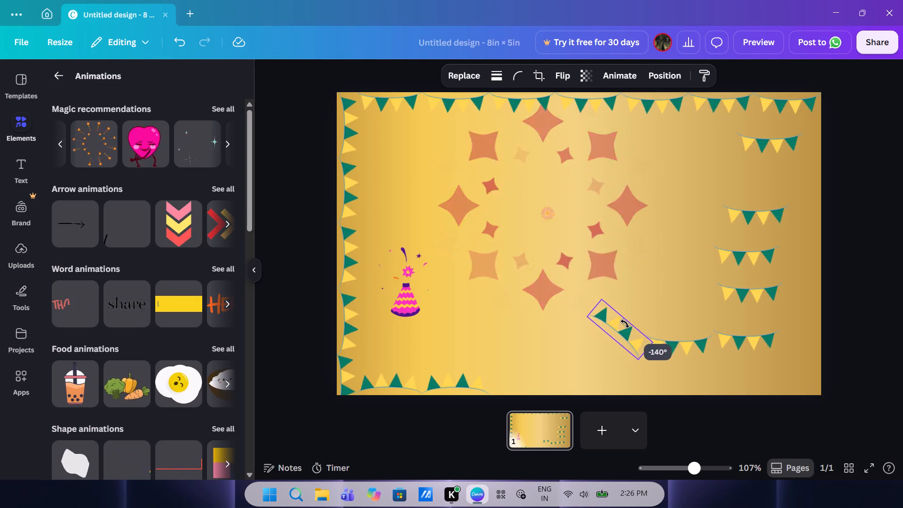
{"action": "left_click_drag", "start_coordinate": [625, 324], "coordinate": [618, 329]}
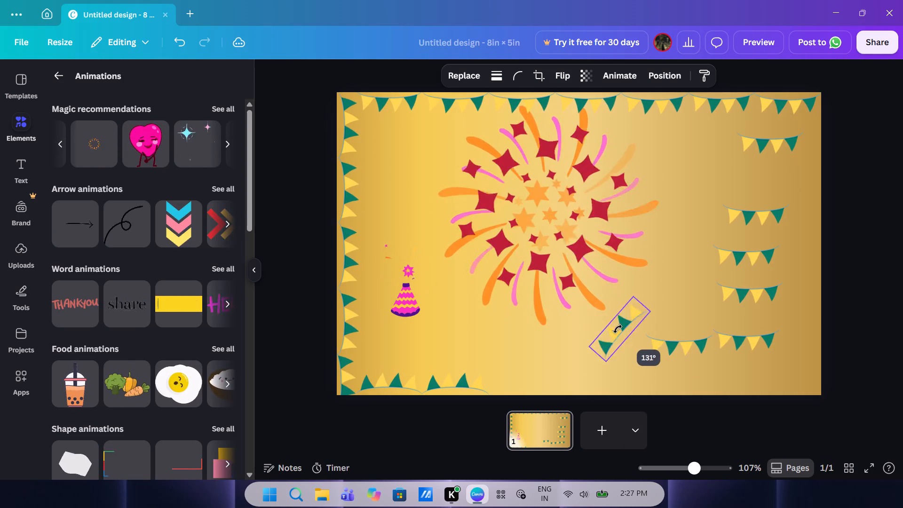
{"action": "left_click_drag", "start_coordinate": [618, 329], "coordinate": [620, 325]}
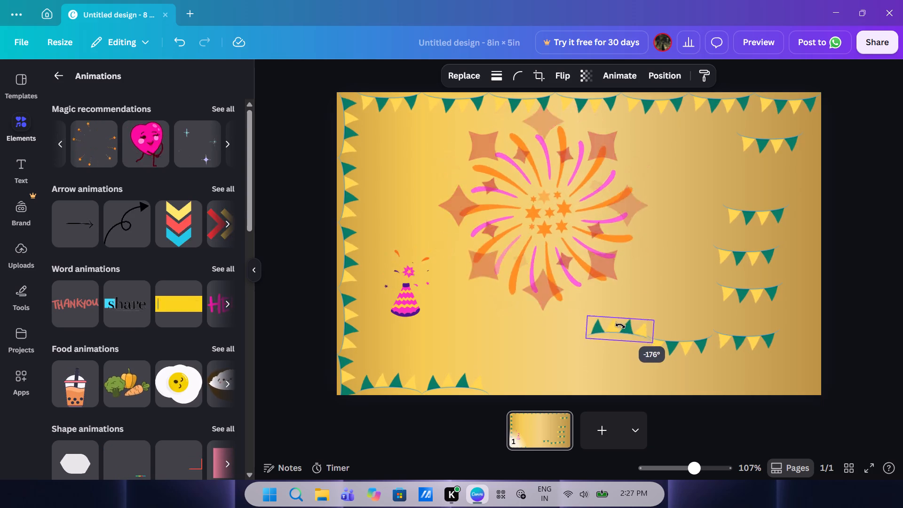
{"action": "left_click_drag", "start_coordinate": [620, 325], "coordinate": [620, 324]}
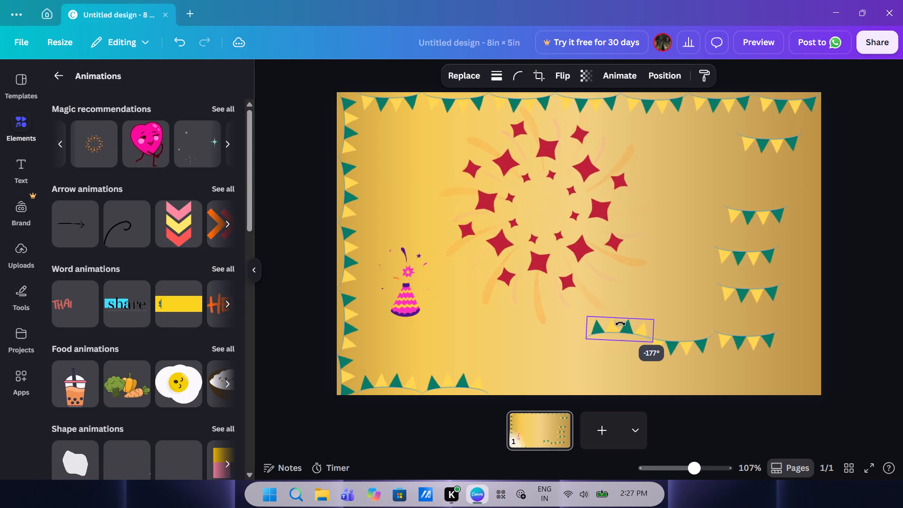
{"action": "left_click_drag", "start_coordinate": [620, 324], "coordinate": [619, 323]}
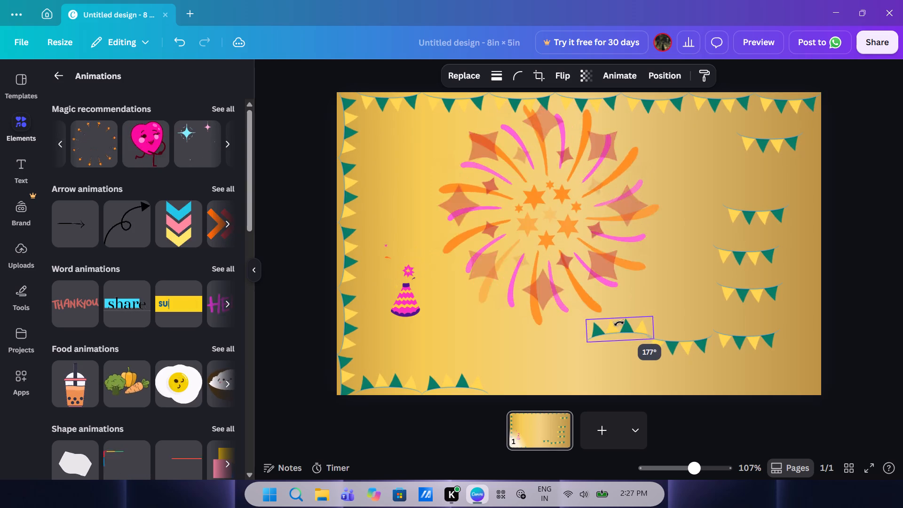
{"action": "left_click_drag", "start_coordinate": [619, 323], "coordinate": [621, 321]}
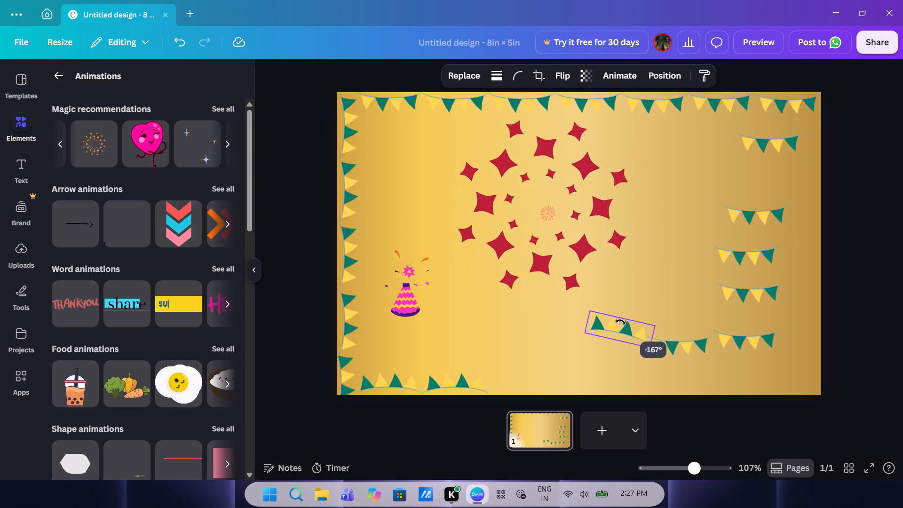
{"action": "left_click_drag", "start_coordinate": [621, 321], "coordinate": [619, 323]}
Straighten the nearly inverted bunting to 180° and place it on the bottom edge as the third piece of the row.
{"action": "left_click_drag", "start_coordinate": [619, 324], "coordinate": [524, 384]}
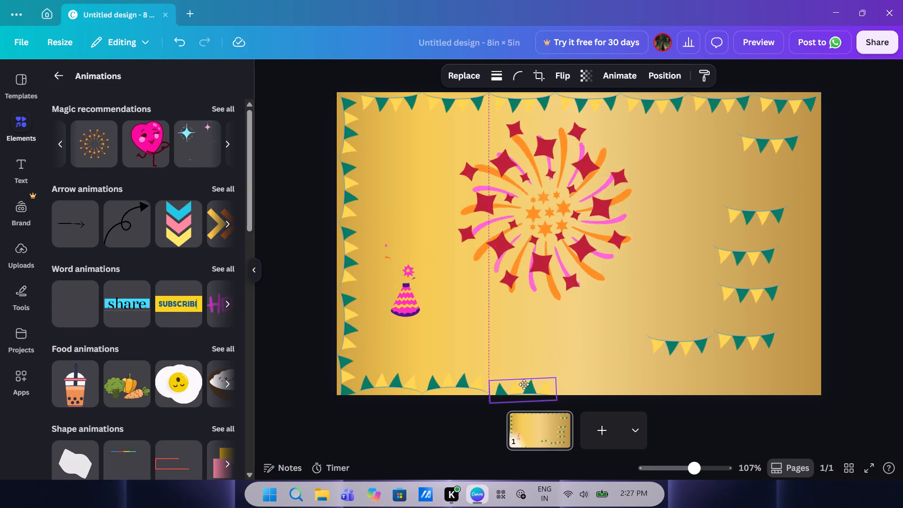
{"action": "left_click_drag", "start_coordinate": [524, 384], "coordinate": [529, 379]}
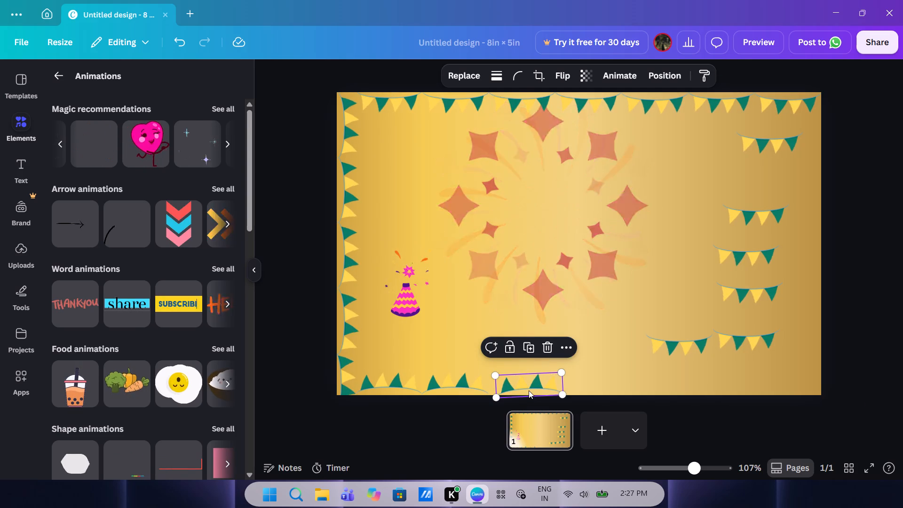
{"action": "left_click_drag", "start_coordinate": [529, 390], "coordinate": [525, 382]}
{"action": "left_click", "coordinate": [475, 356]}
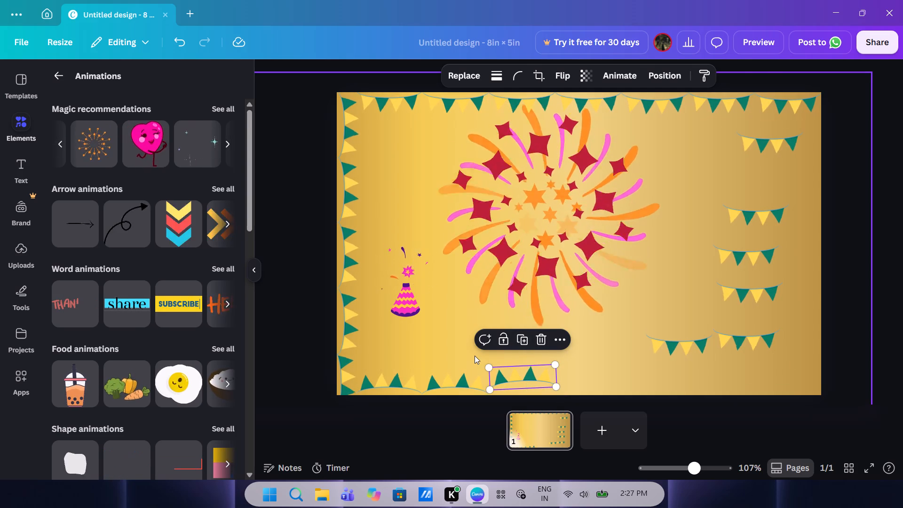
{"action": "left_click_drag", "start_coordinate": [515, 384], "coordinate": [517, 372]}
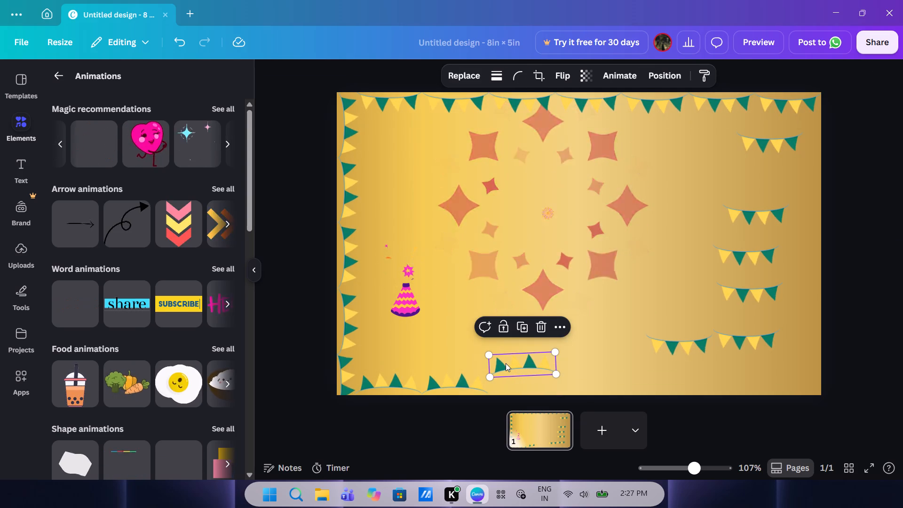
{"action": "left_click_drag", "start_coordinate": [506, 363], "coordinate": [514, 335]}
{"action": "left_click", "coordinate": [467, 346]}
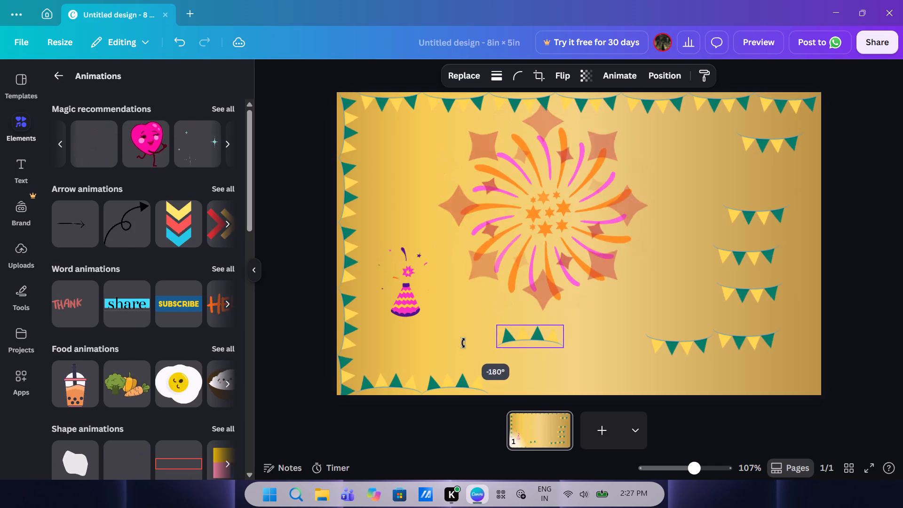
{"action": "left_click_drag", "start_coordinate": [528, 339], "coordinate": [514, 385]}
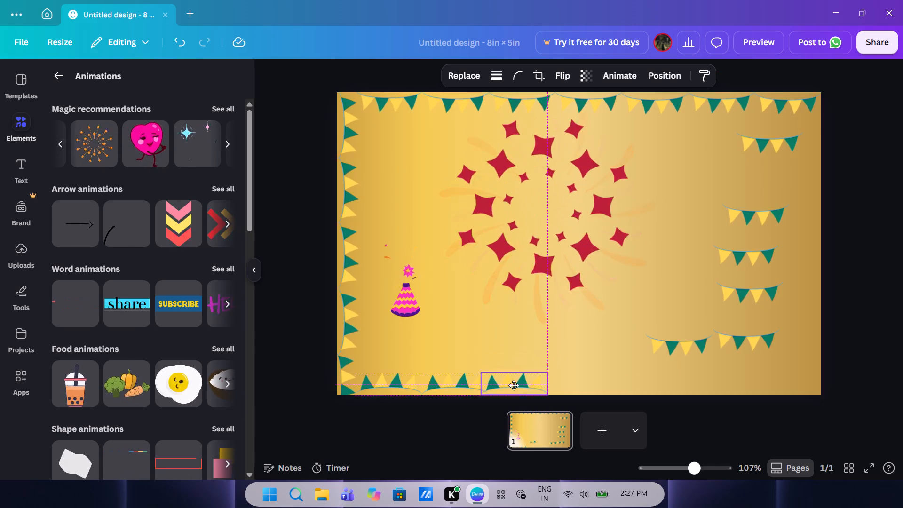
{"action": "left_click_drag", "start_coordinate": [514, 385], "coordinate": [521, 387]}
Turn the loose bunting beside the lowest one in the right-hand stack upside down and place it fourth along the page's bottom edge.
{"action": "left_click", "coordinate": [660, 349]}
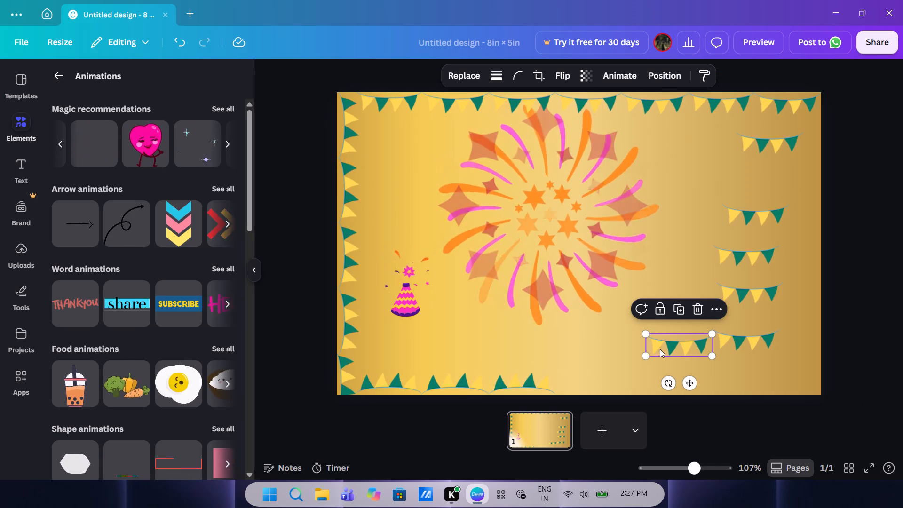
{"action": "left_click_drag", "start_coordinate": [670, 385], "coordinate": [690, 313]}
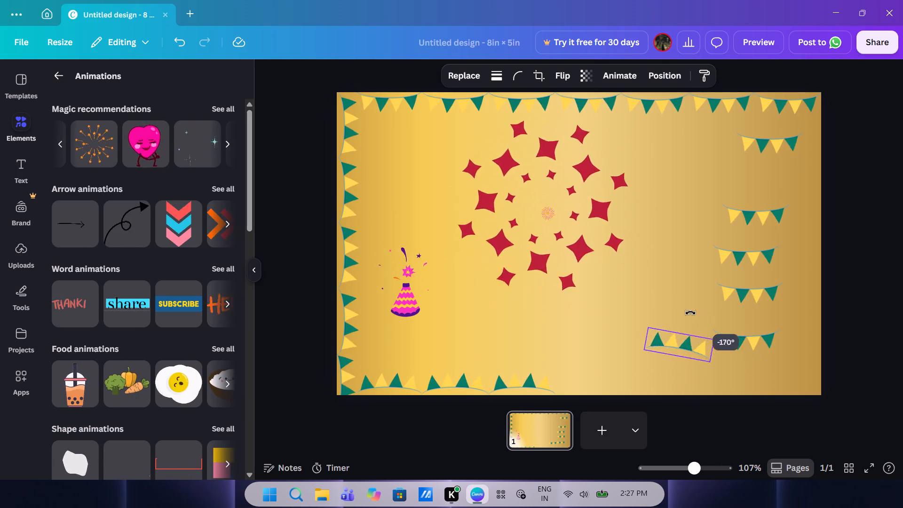
{"action": "left_click_drag", "start_coordinate": [690, 313], "coordinate": [677, 321]}
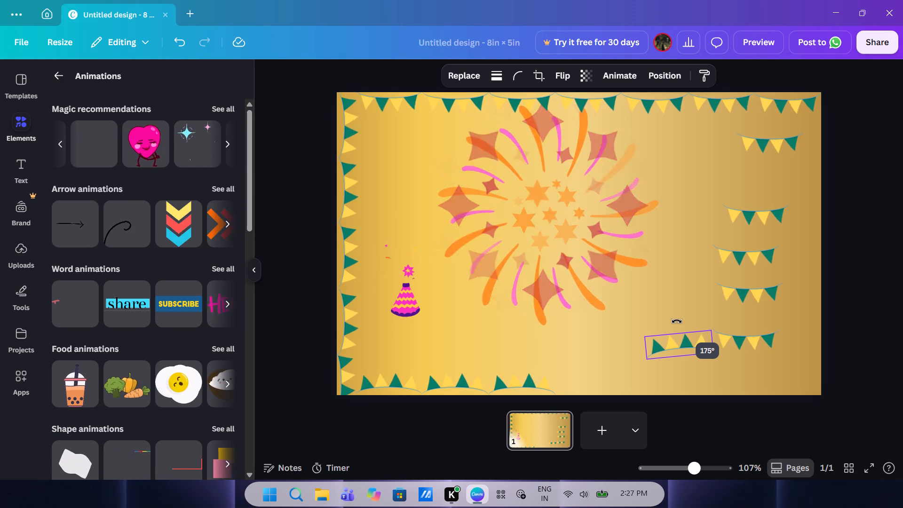
{"action": "left_click_drag", "start_coordinate": [677, 321], "coordinate": [679, 321]}
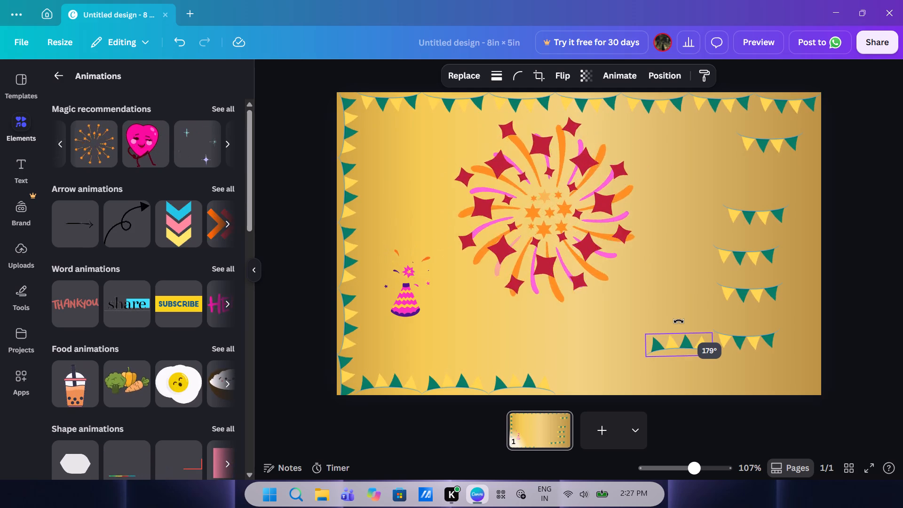
{"action": "left_click_drag", "start_coordinate": [679, 321], "coordinate": [678, 321]}
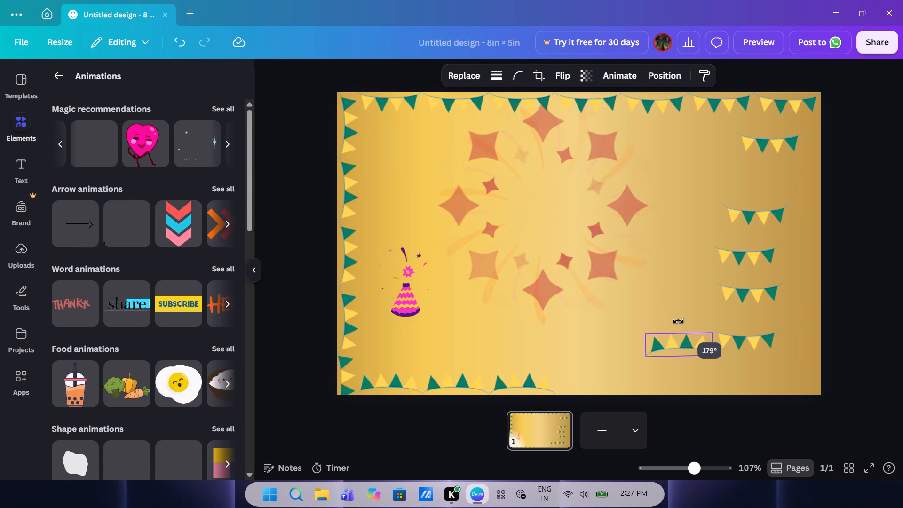
{"action": "left_click_drag", "start_coordinate": [678, 321], "coordinate": [679, 321]}
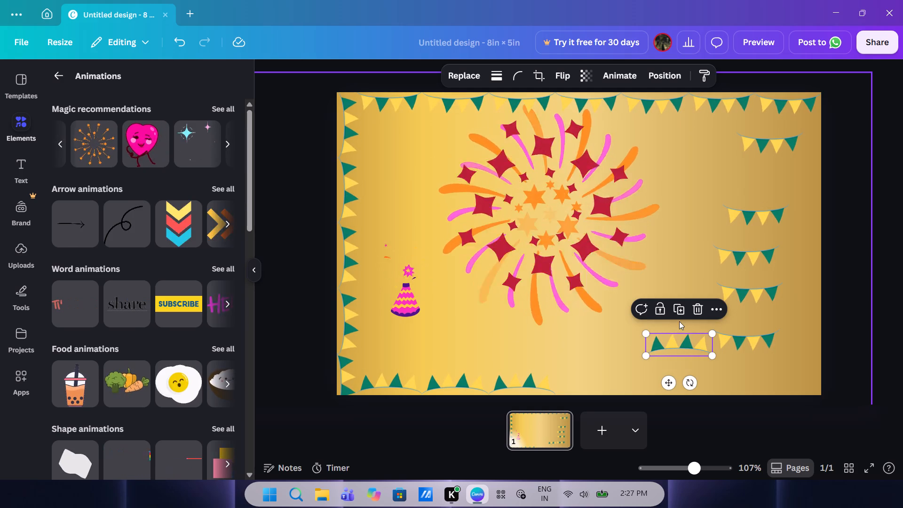
{"action": "left_click_drag", "start_coordinate": [666, 341], "coordinate": [577, 382]}
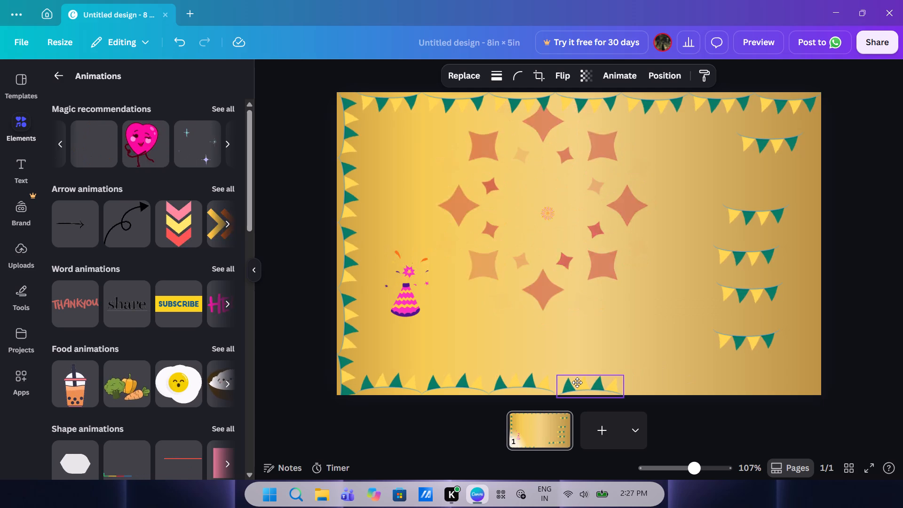
{"action": "left_click_drag", "start_coordinate": [577, 382], "coordinate": [576, 382]}
Move the lowest loose bunting clear of the stack, rotate it to 180°, and place it fifth along the page's bottom edge.
{"action": "left_click", "coordinate": [743, 333]}
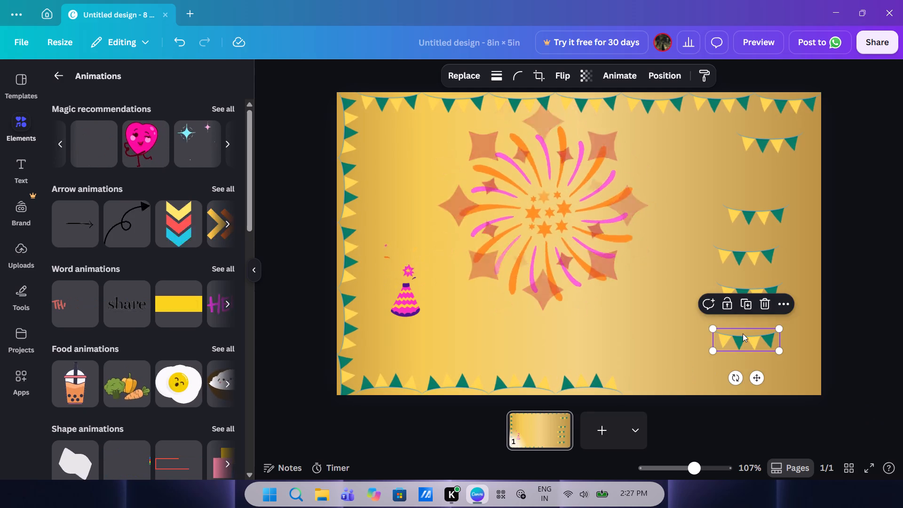
{"action": "left_click_drag", "start_coordinate": [743, 333], "coordinate": [673, 330]}
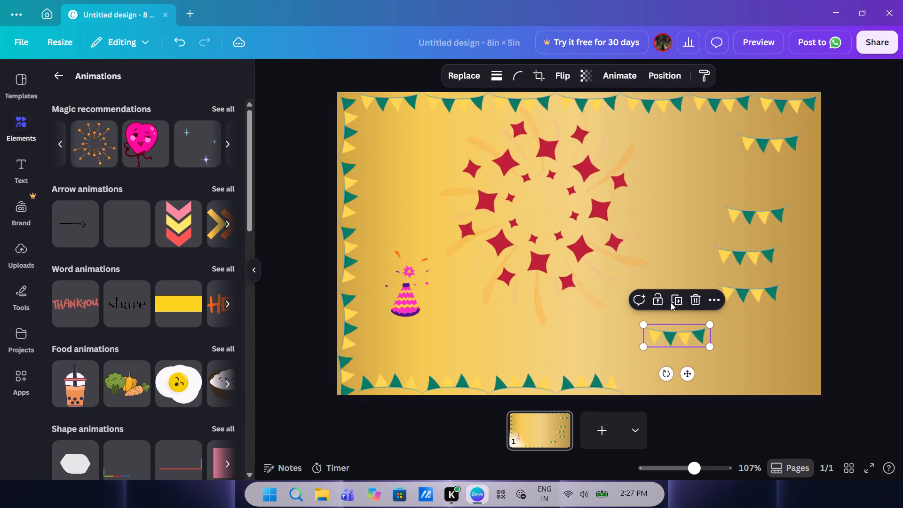
{"action": "left_click_drag", "start_coordinate": [665, 372], "coordinate": [681, 381]}
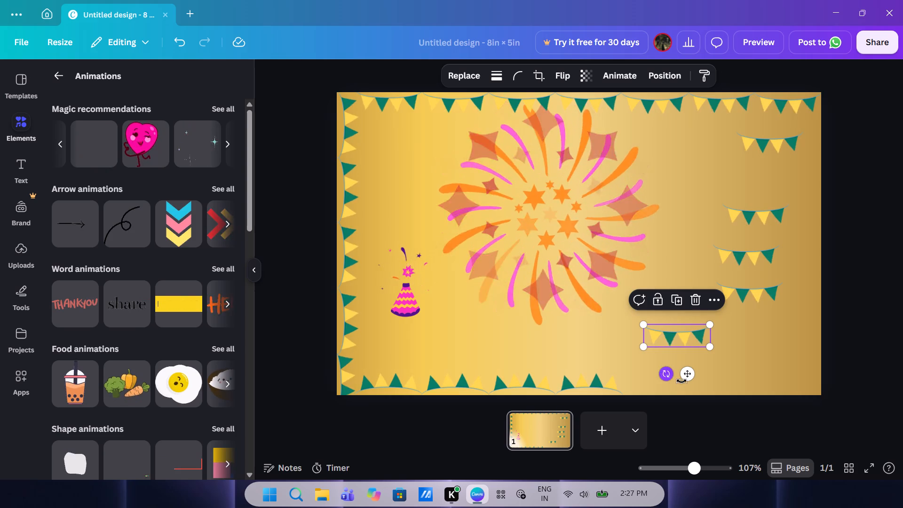
{"action": "left_click_drag", "start_coordinate": [681, 381], "coordinate": [676, 325]}
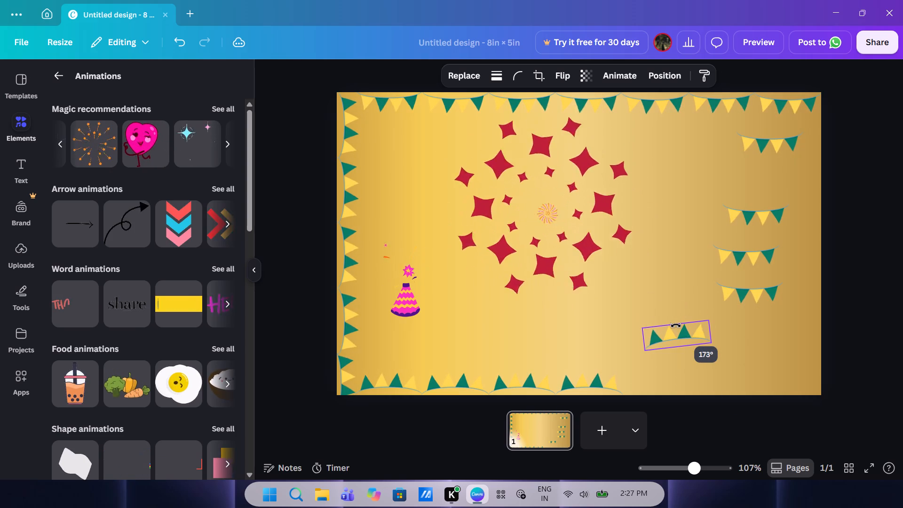
{"action": "left_click_drag", "start_coordinate": [676, 325], "coordinate": [674, 325]}
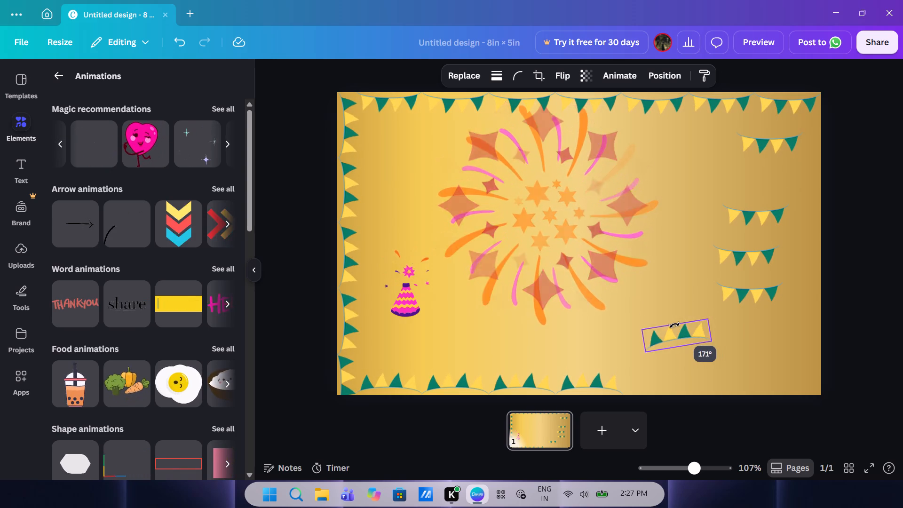
{"action": "left_click_drag", "start_coordinate": [674, 325], "coordinate": [677, 324]}
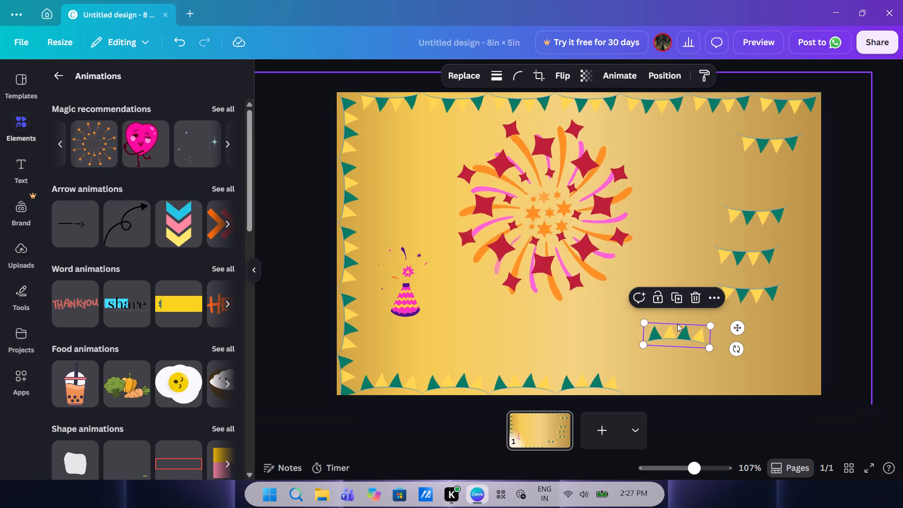
{"action": "left_click", "coordinate": [740, 345]}
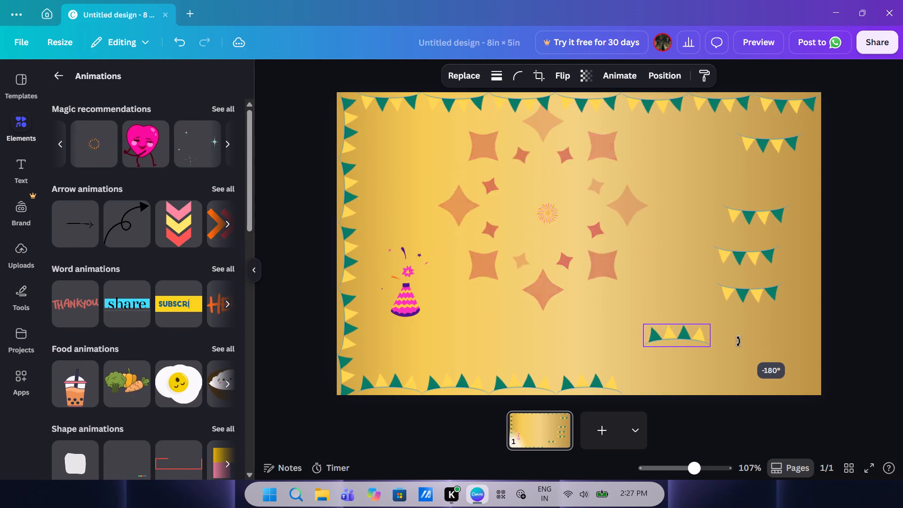
{"action": "left_click_drag", "start_coordinate": [684, 345], "coordinate": [672, 381]}
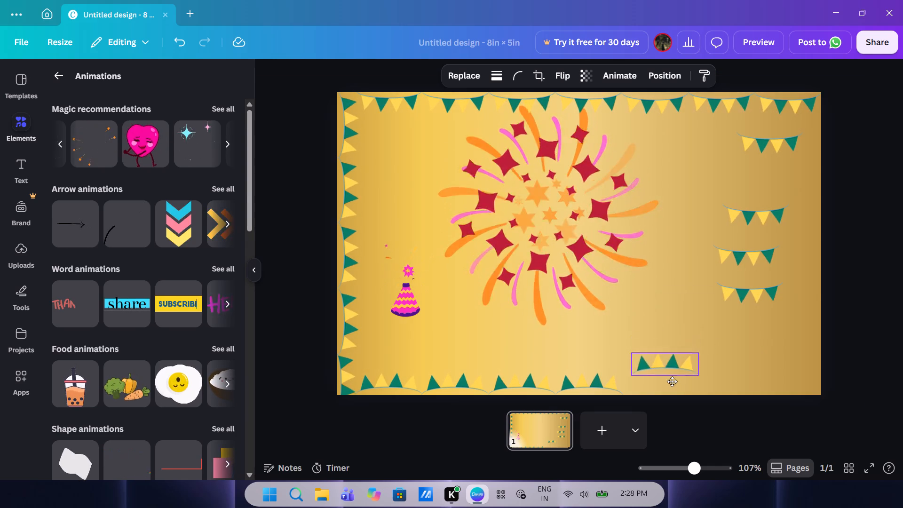
{"action": "left_click_drag", "start_coordinate": [672, 381], "coordinate": [663, 396]}
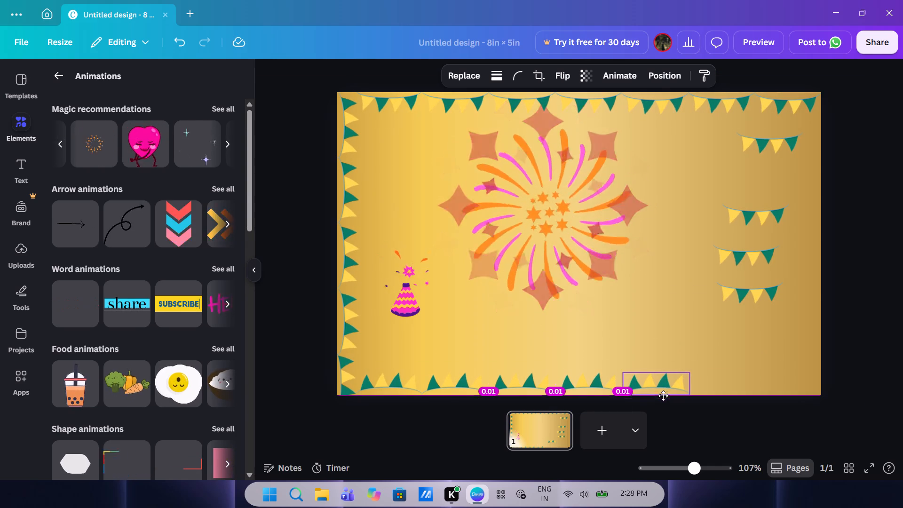
{"action": "left_click_drag", "start_coordinate": [663, 396], "coordinate": [660, 395]}
Turn the lowest remaining loose bunting upside down and place it on the bottom edge as the sixth piece of the row.
{"action": "left_click", "coordinate": [749, 293]}
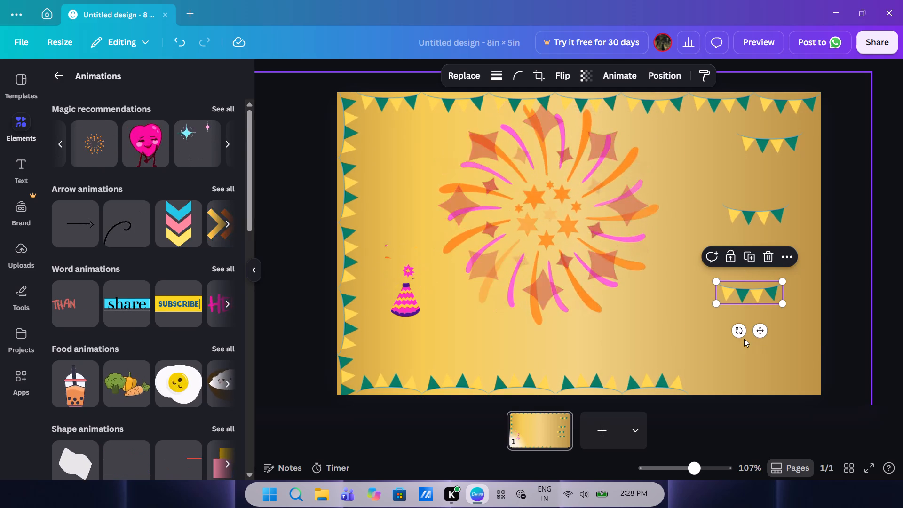
{"action": "left_click_drag", "start_coordinate": [741, 333], "coordinate": [745, 289]}
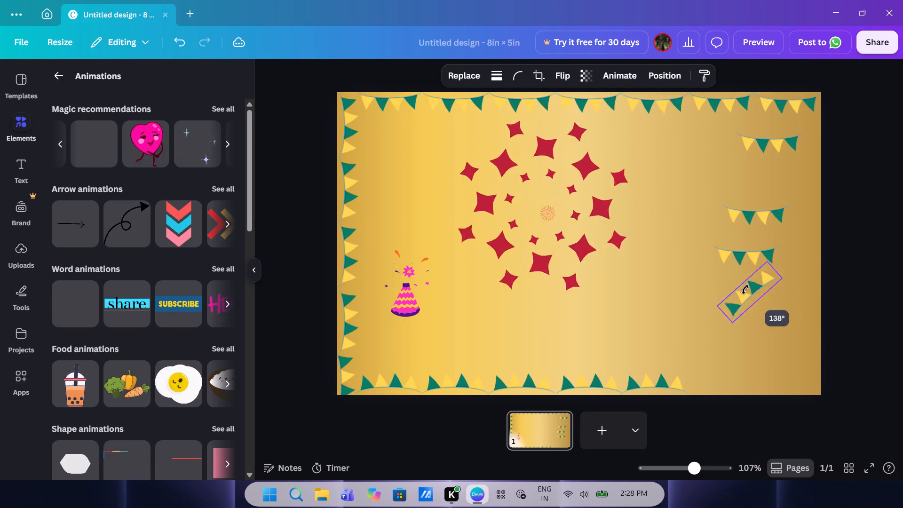
{"action": "left_click_drag", "start_coordinate": [745, 289], "coordinate": [754, 236]}
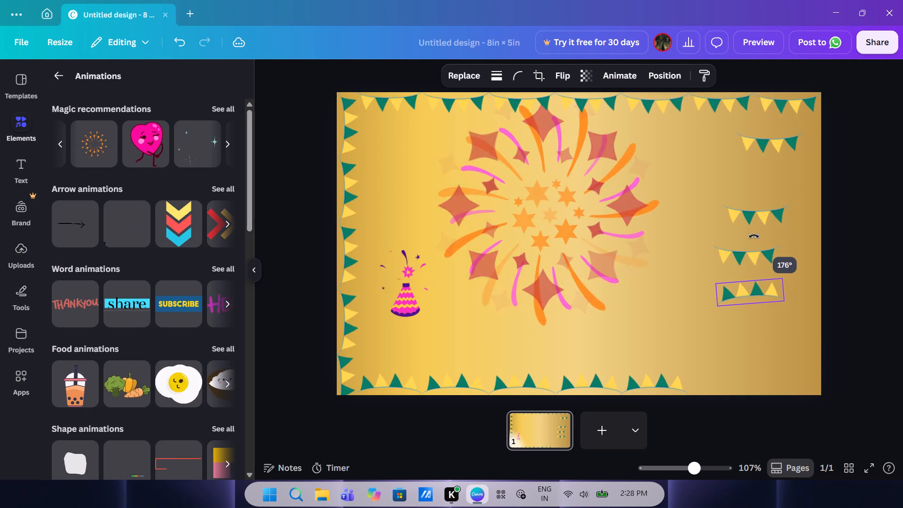
{"action": "left_click_drag", "start_coordinate": [754, 236], "coordinate": [758, 239]}
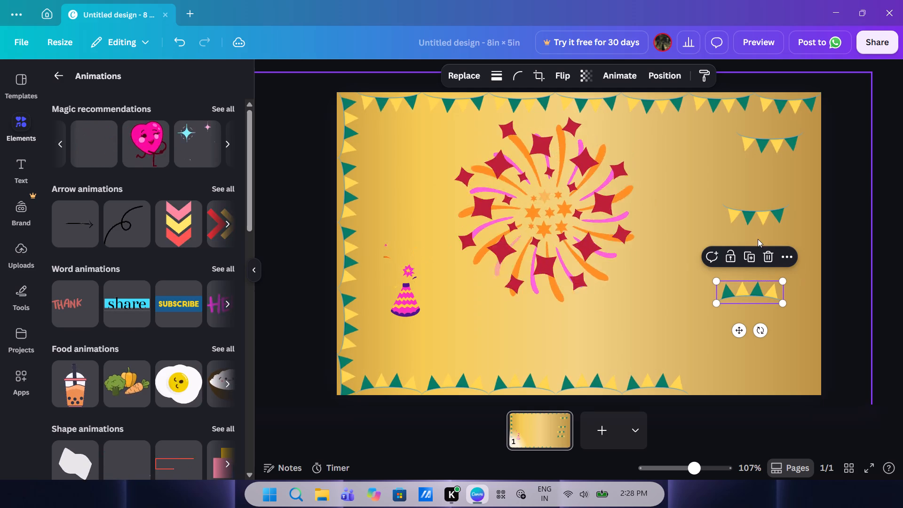
{"action": "left_click_drag", "start_coordinate": [749, 287], "coordinate": [721, 378]}
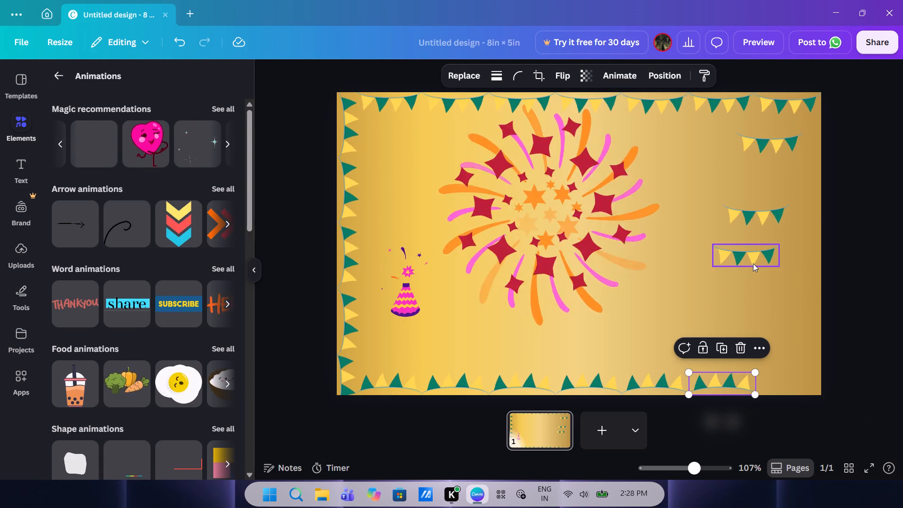
Turn the lowest of the three remaining loose buntings upside down, level it, and place it in the page's bottom-right corner to complete the row.
{"action": "left_click", "coordinate": [753, 263]}
{"action": "left_click_drag", "start_coordinate": [733, 290], "coordinate": [764, 297]}
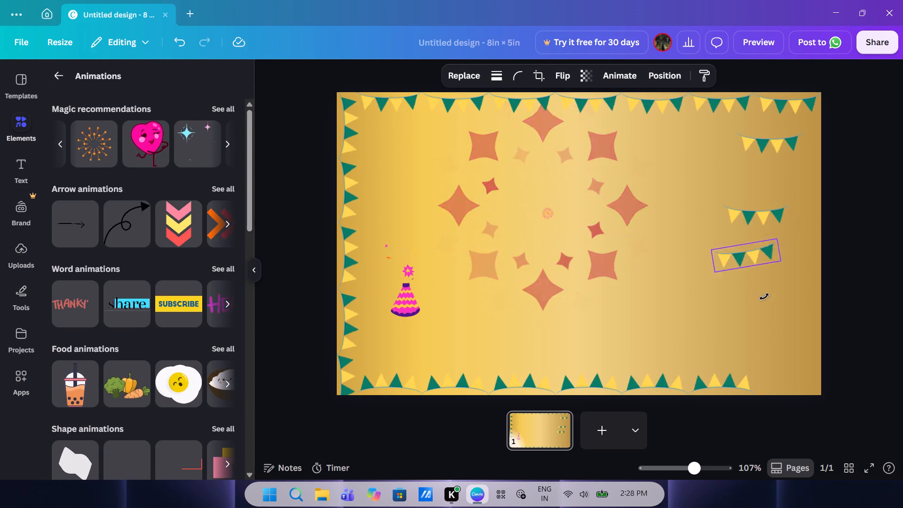
{"action": "left_click_drag", "start_coordinate": [764, 297], "coordinate": [746, 243]}
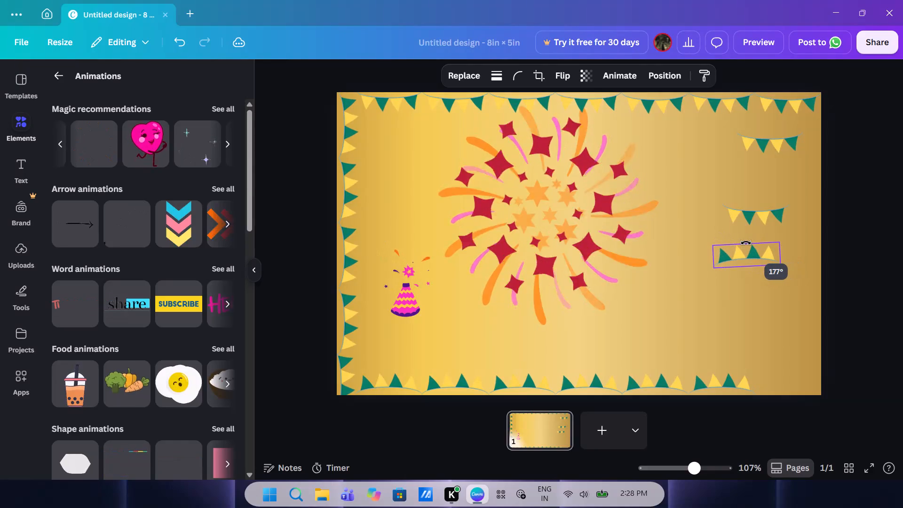
{"action": "left_click_drag", "start_coordinate": [746, 243], "coordinate": [749, 243]}
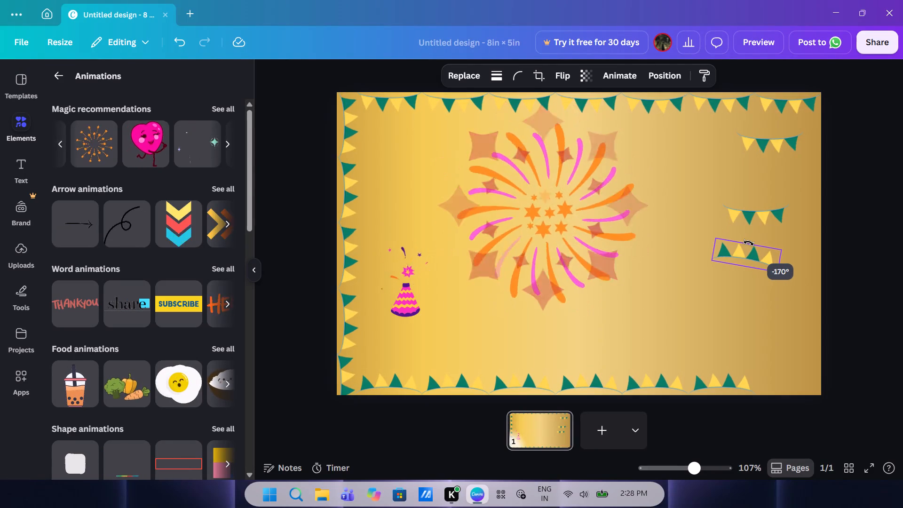
{"action": "left_click_drag", "start_coordinate": [749, 243], "coordinate": [746, 243]}
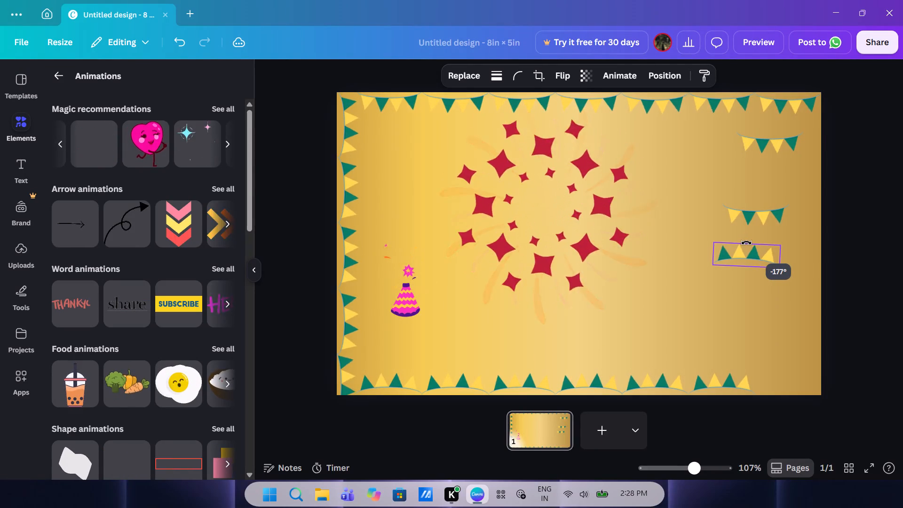
{"action": "left_click_drag", "start_coordinate": [746, 243], "coordinate": [747, 243]}
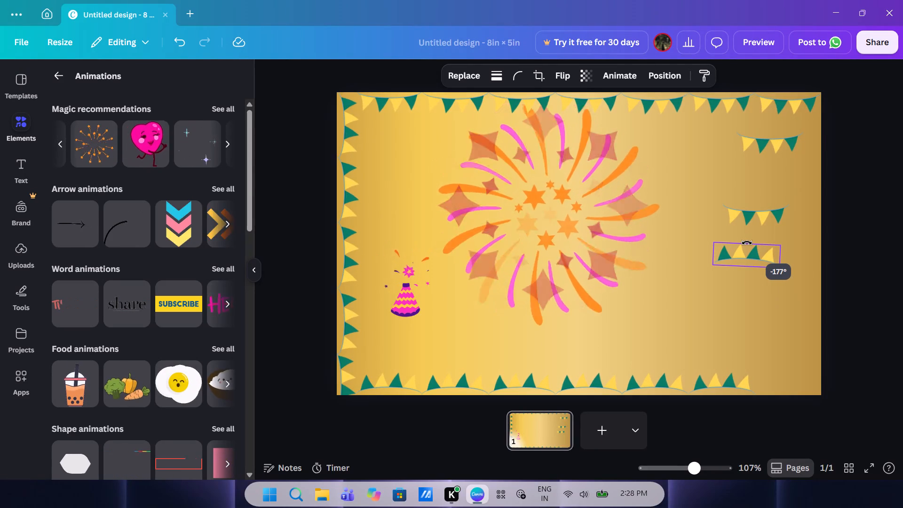
{"action": "left_click_drag", "start_coordinate": [747, 243], "coordinate": [745, 244]}
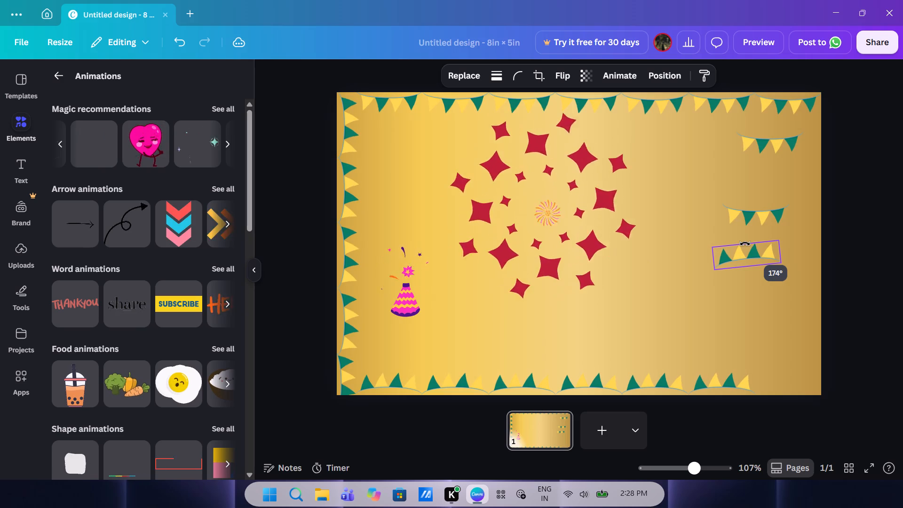
{"action": "left_click_drag", "start_coordinate": [745, 244], "coordinate": [746, 245]}
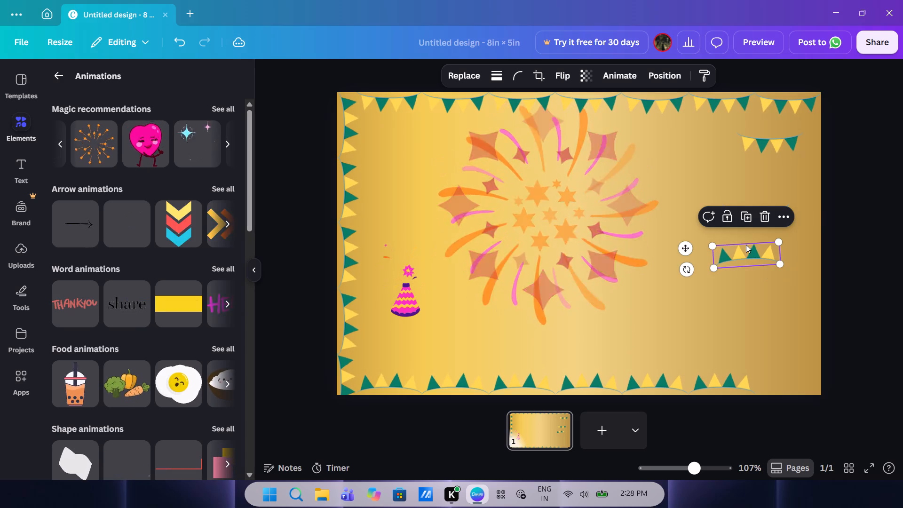
{"action": "left_click", "coordinate": [685, 274]}
{"action": "left_click_drag", "start_coordinate": [744, 259], "coordinate": [751, 279]}
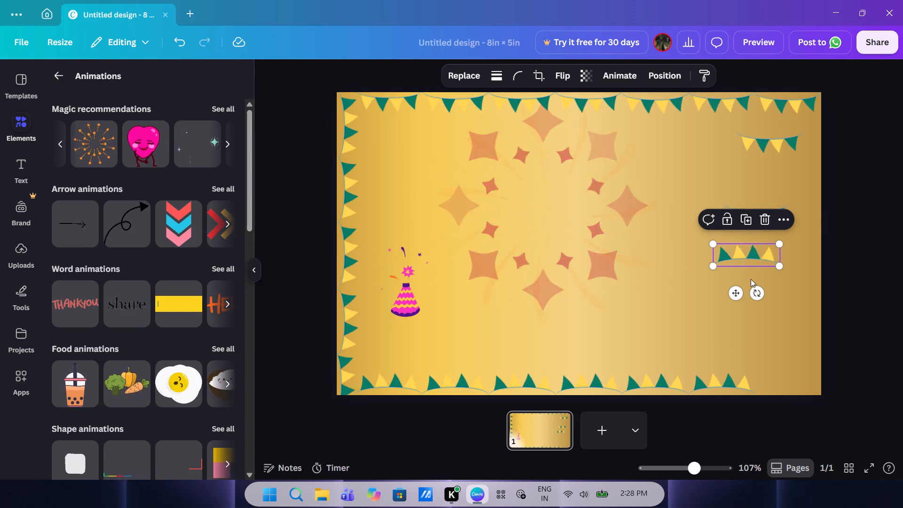
{"action": "left_click_drag", "start_coordinate": [751, 279], "coordinate": [782, 388]}
Rotate the lower of the two loose buntings upright so its flags point in towards the page centre.
{"action": "left_click", "coordinate": [745, 222]}
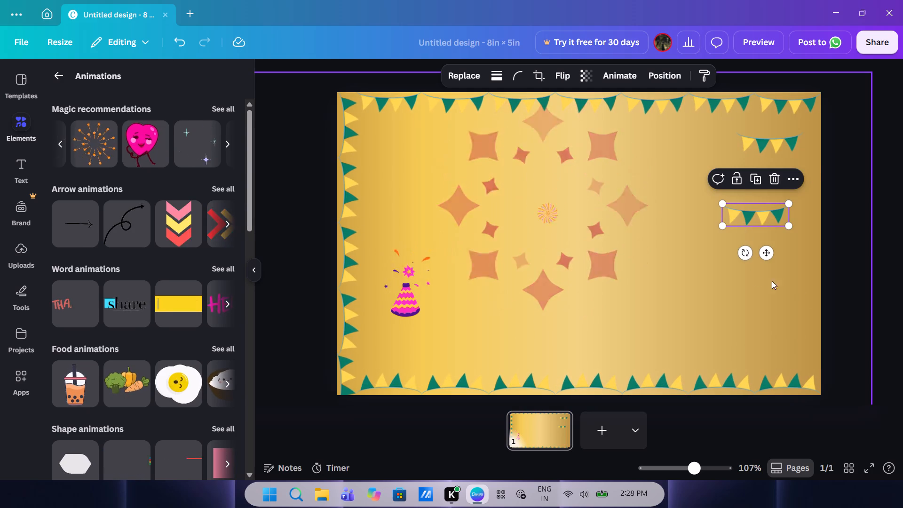
{"action": "left_click_drag", "start_coordinate": [740, 248], "coordinate": [743, 170]}
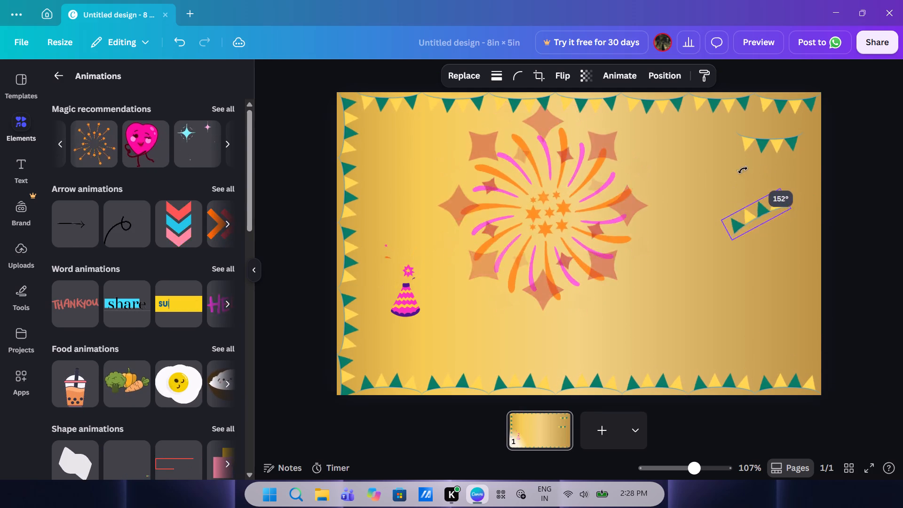
{"action": "left_click_drag", "start_coordinate": [743, 170], "coordinate": [716, 195]}
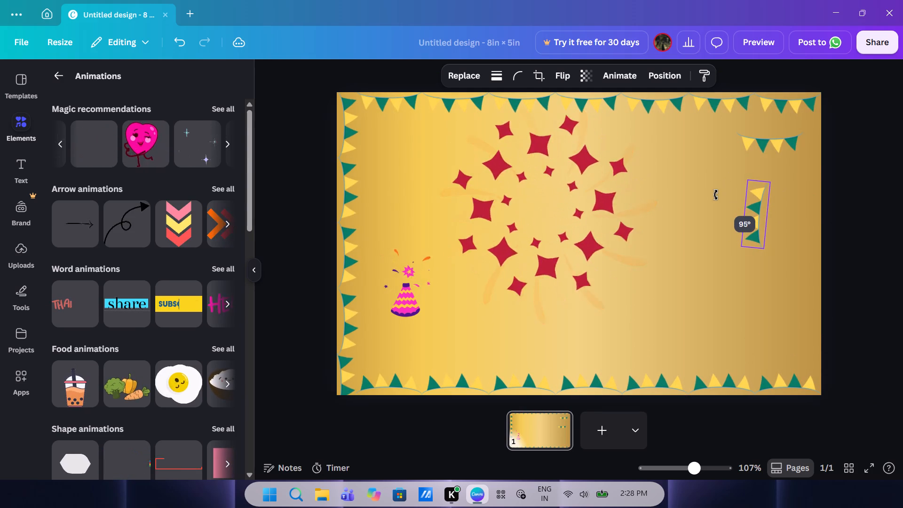
{"action": "left_click_drag", "start_coordinate": [716, 195], "coordinate": [716, 198]}
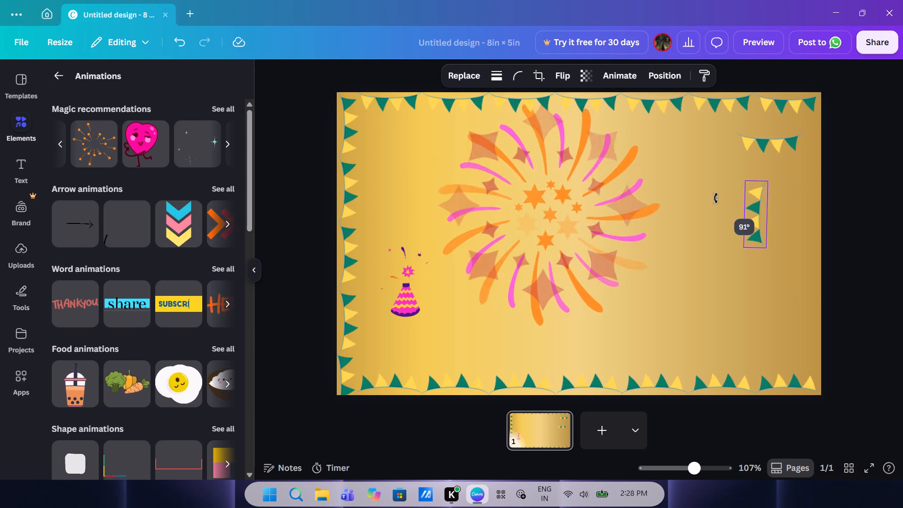
{"action": "left_click_drag", "start_coordinate": [716, 198], "coordinate": [715, 200]}
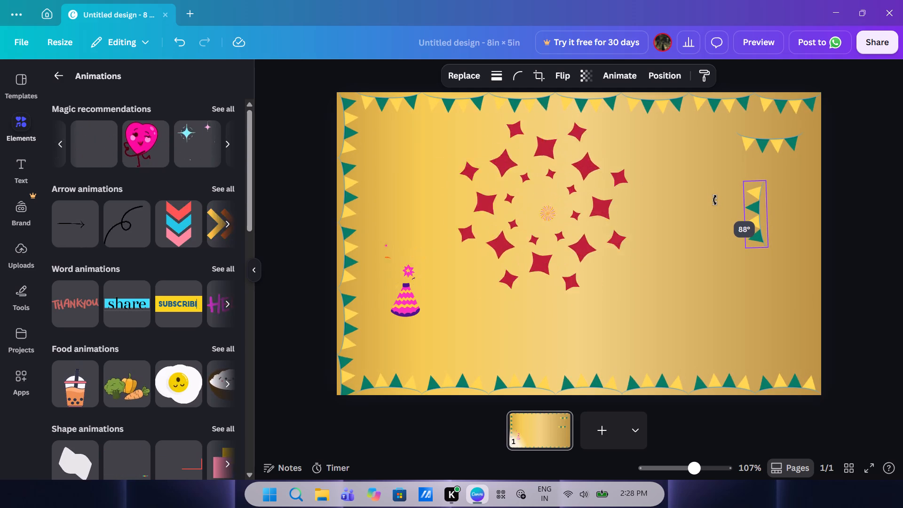
{"action": "left_click_drag", "start_coordinate": [715, 200], "coordinate": [716, 198]}
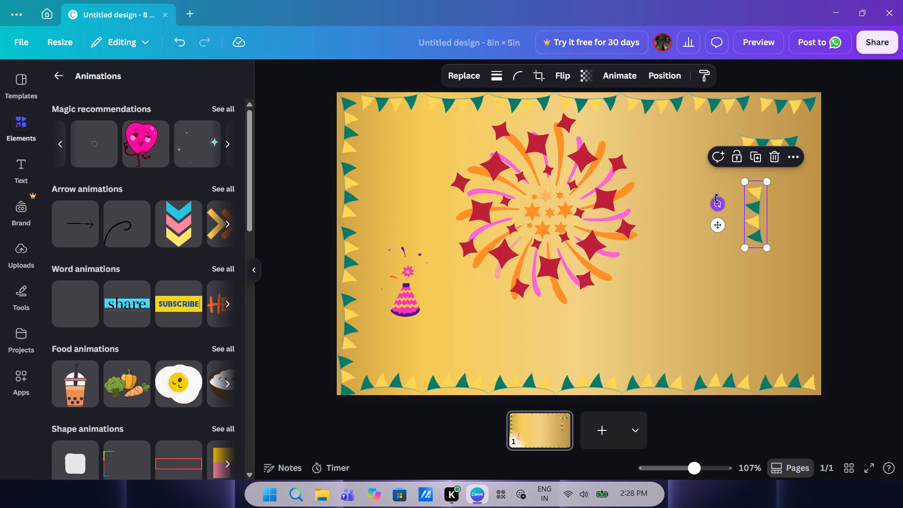
Paste two copies of the upright bunting and place one at the lower end of the page's right edge.
{"action": "key", "text": "ctrl+c"}
{"action": "key", "text": "ctrl+v"}
{"action": "key", "text": "ctrl+v"}
{"action": "left_click", "coordinate": [716, 198], "text": "ctrl"}
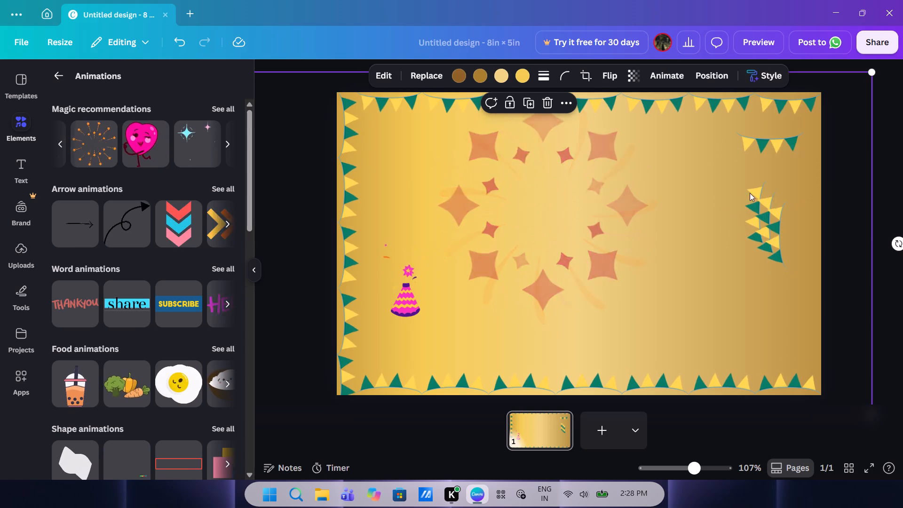
{"action": "left_click_drag", "start_coordinate": [783, 235], "coordinate": [820, 323]}
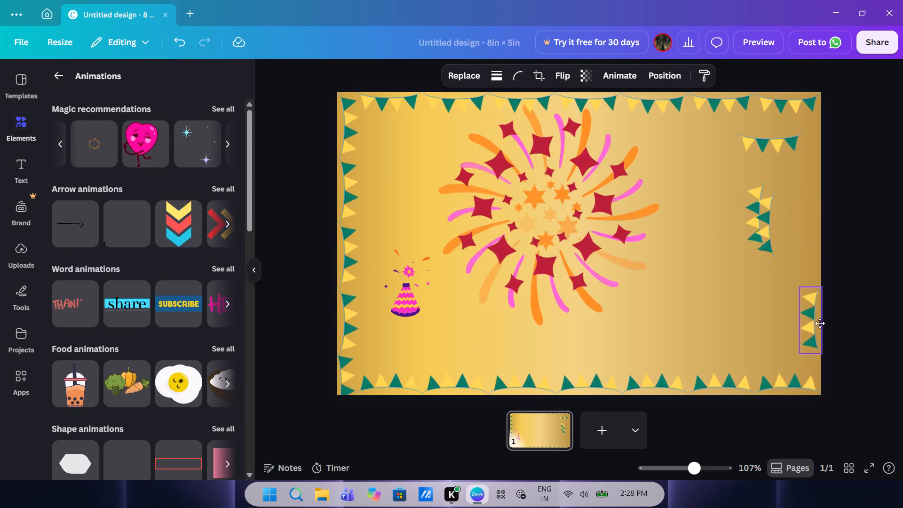
{"action": "left_click_drag", "start_coordinate": [820, 323], "coordinate": [815, 344]}
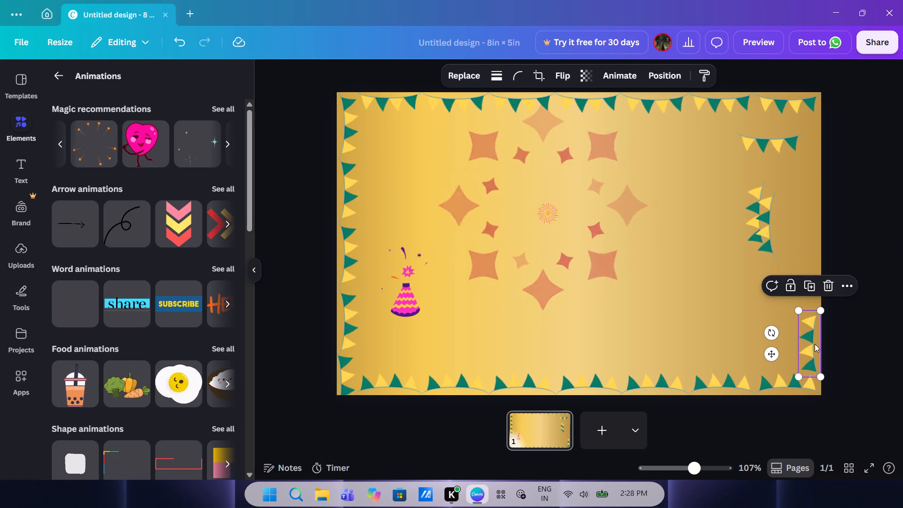
Stack the two remaining loose upright buntings end to end above the first one along the page's right edge.
{"action": "left_click_drag", "start_coordinate": [762, 231], "coordinate": [810, 287]}
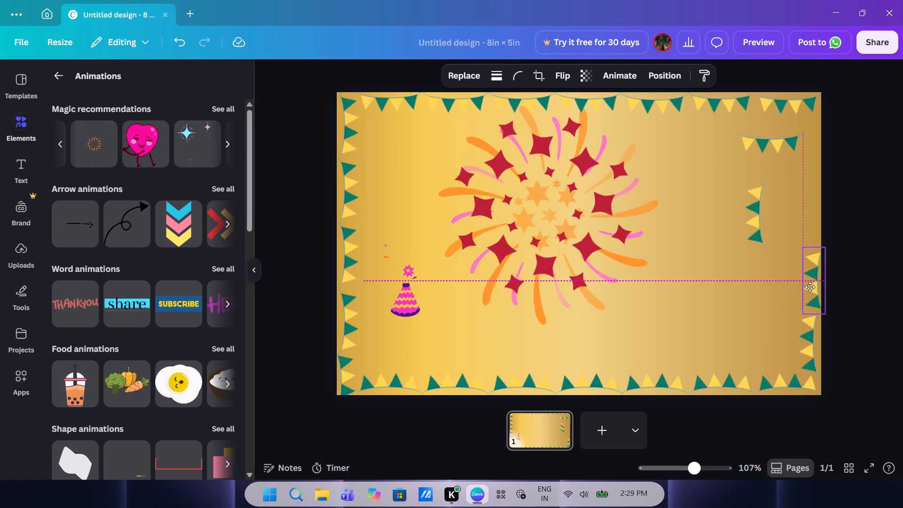
{"action": "left_click_drag", "start_coordinate": [810, 287], "coordinate": [804, 291]}
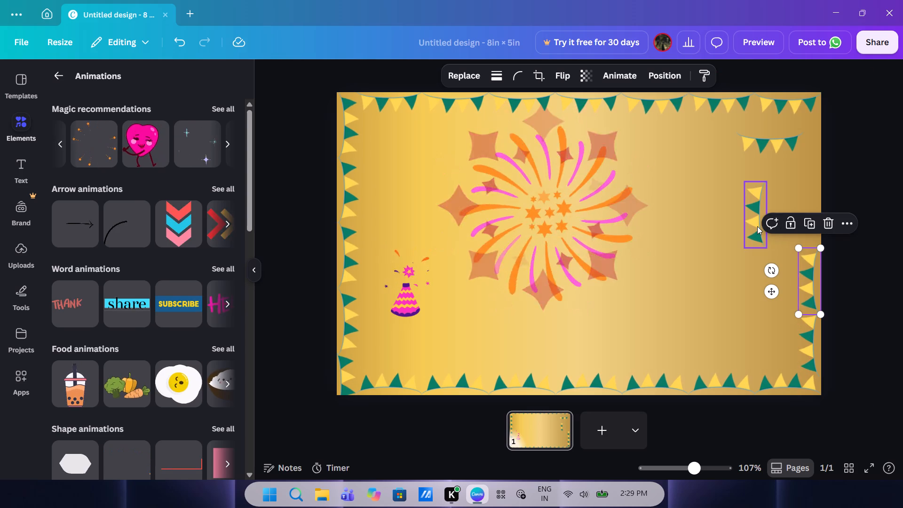
{"action": "left_click_drag", "start_coordinate": [757, 226], "coordinate": [812, 225]}
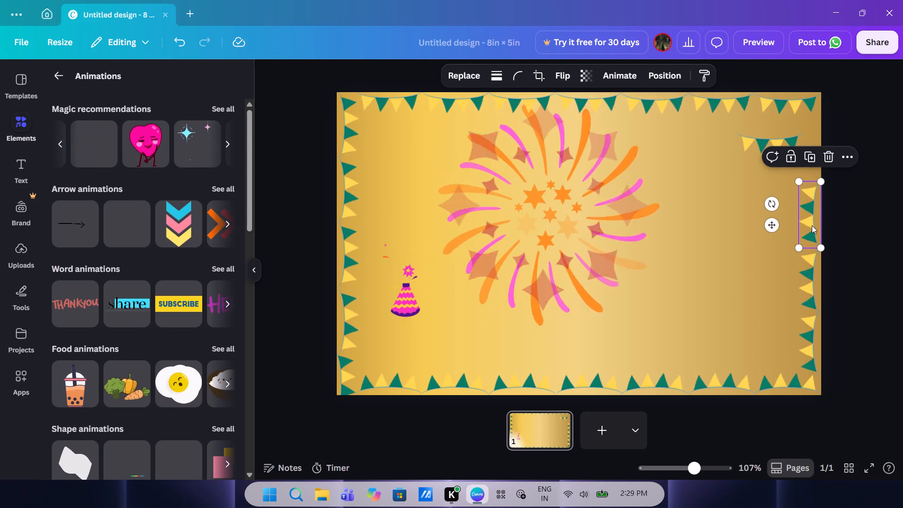
Paste one more upright bunting and place it at the top of the page's right edge to complete that side.
{"action": "key", "text": "ctrl+v"}
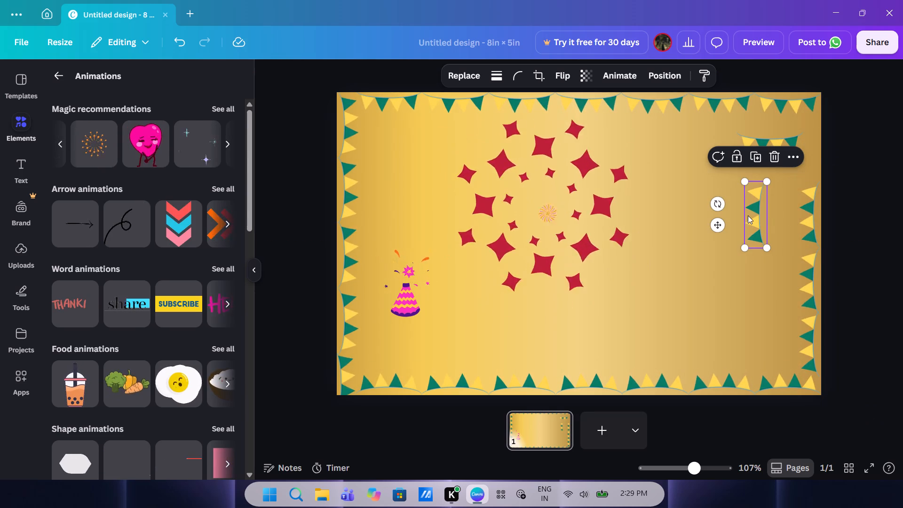
{"action": "left_click_drag", "start_coordinate": [746, 215], "coordinate": [800, 150]}
Delete the leftover horizontal bunting near the page's top-right corner.
{"action": "left_click", "coordinate": [787, 147]}
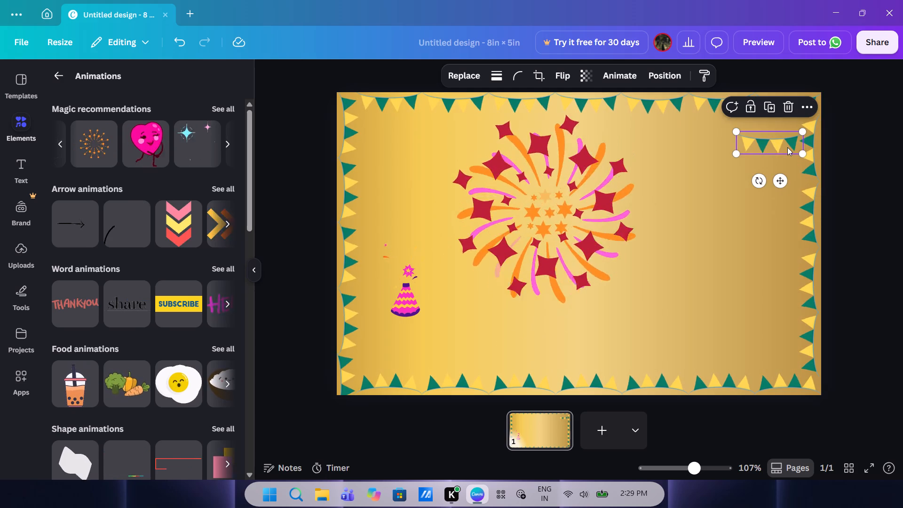
{"action": "key", "text": "BackSpace"}
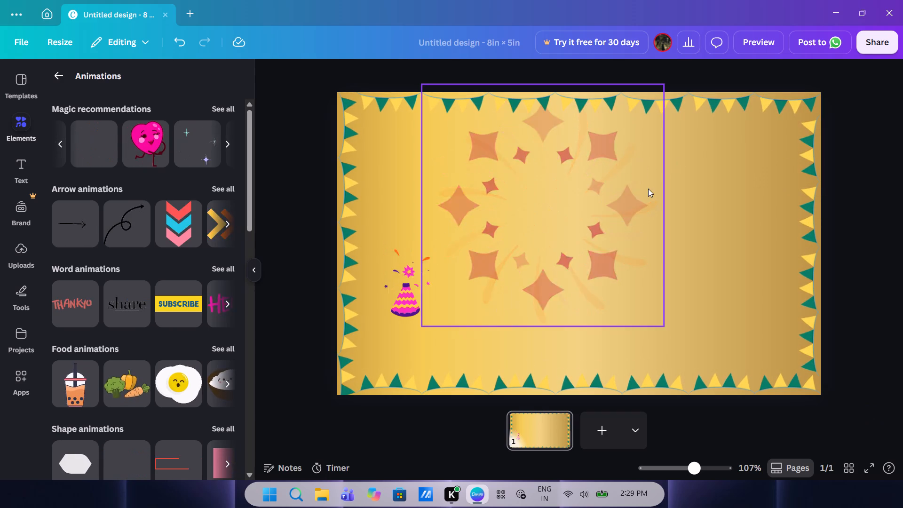
Move the red star burst so it is centred horizontally in the upper part of the page.
{"action": "left_click_drag", "start_coordinate": [534, 213], "coordinate": [563, 234]}
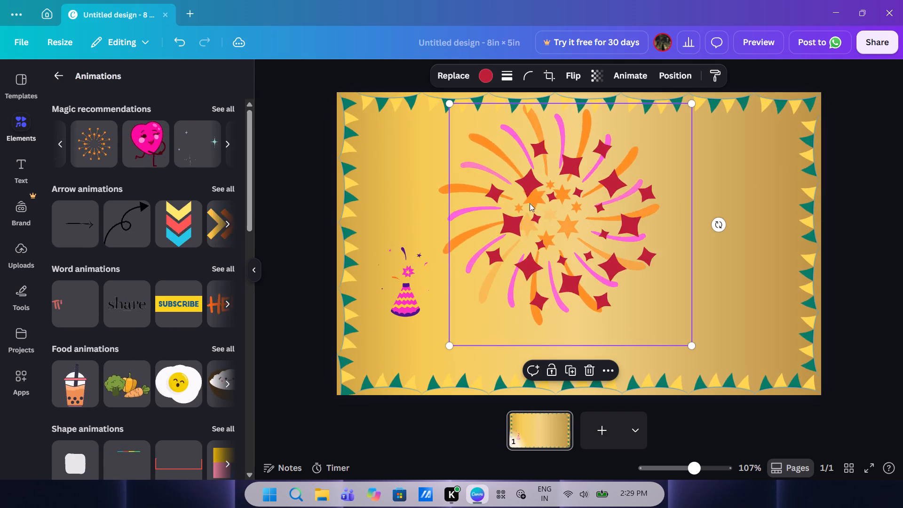
{"action": "left_click_drag", "start_coordinate": [543, 219], "coordinate": [551, 213]}
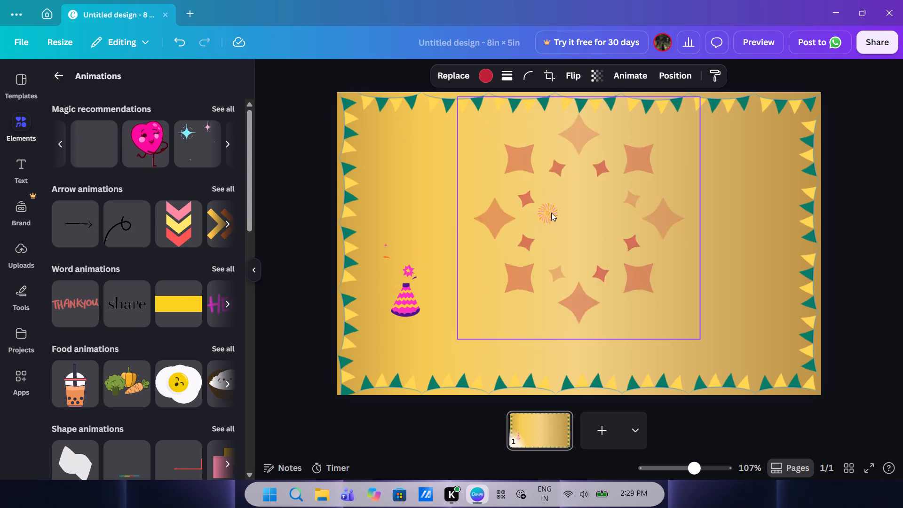
{"action": "left_click", "coordinate": [559, 218]}
Shrink the pink and orange fireworks burst to about three-quarters size and centre it within the red star burst.
{"action": "left_click_drag", "start_coordinate": [436, 196], "coordinate": [479, 220]}
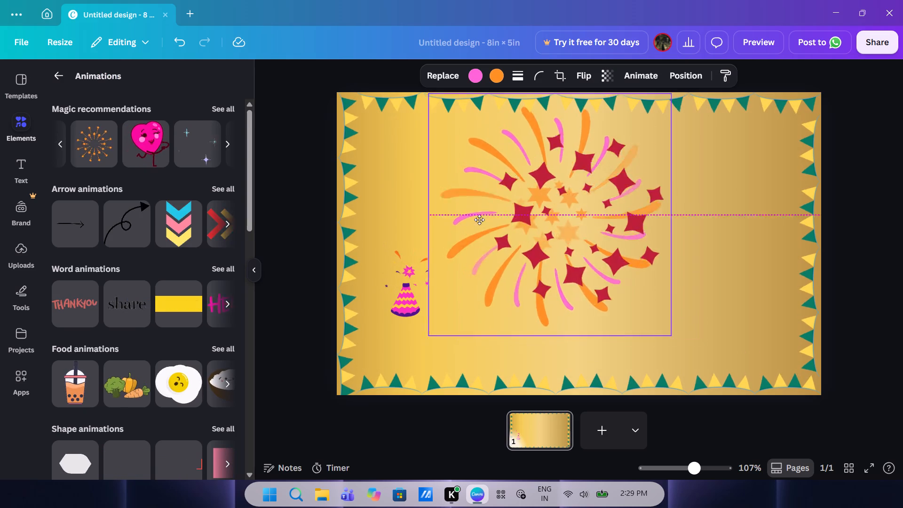
{"action": "left_click_drag", "start_coordinate": [479, 220], "coordinate": [465, 205]}
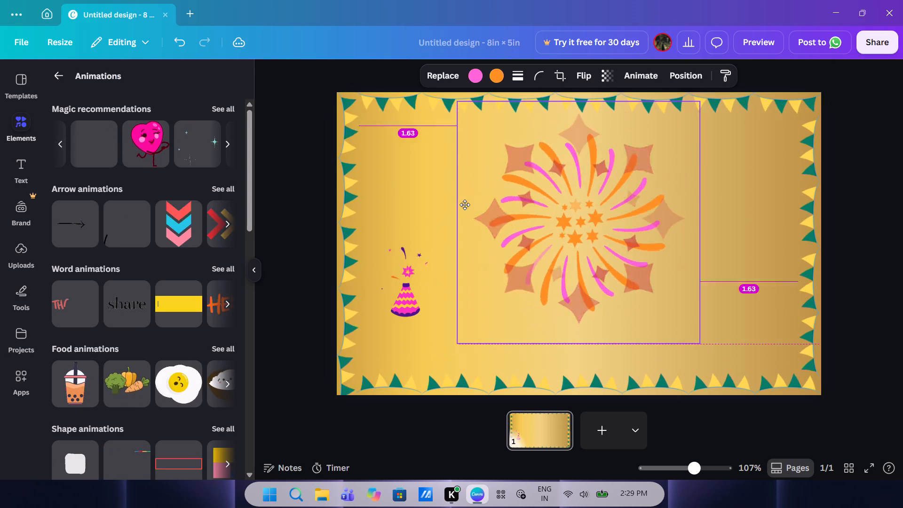
{"action": "left_click_drag", "start_coordinate": [465, 205], "coordinate": [458, 210]}
{"action": "left_click_drag", "start_coordinate": [447, 348], "coordinate": [458, 330]}
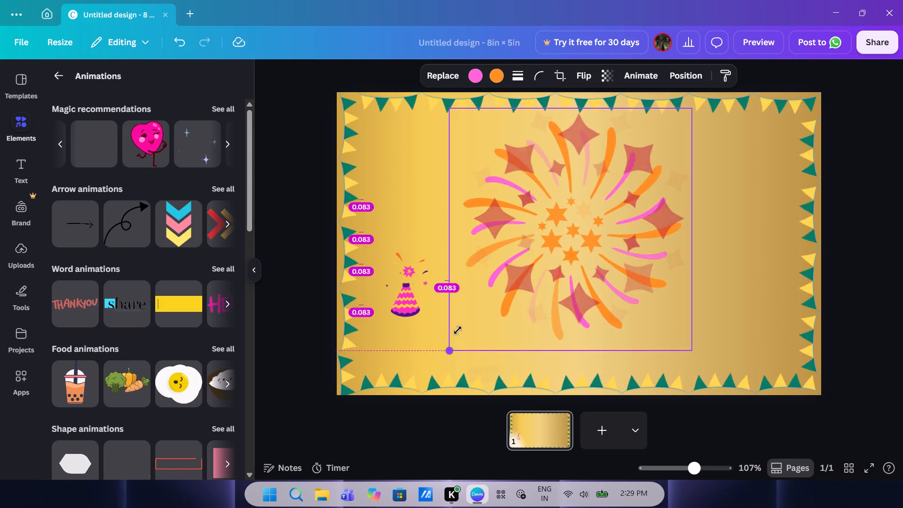
{"action": "left_click_drag", "start_coordinate": [458, 330], "coordinate": [499, 278]}
{"action": "left_click_drag", "start_coordinate": [574, 235], "coordinate": [546, 252]}
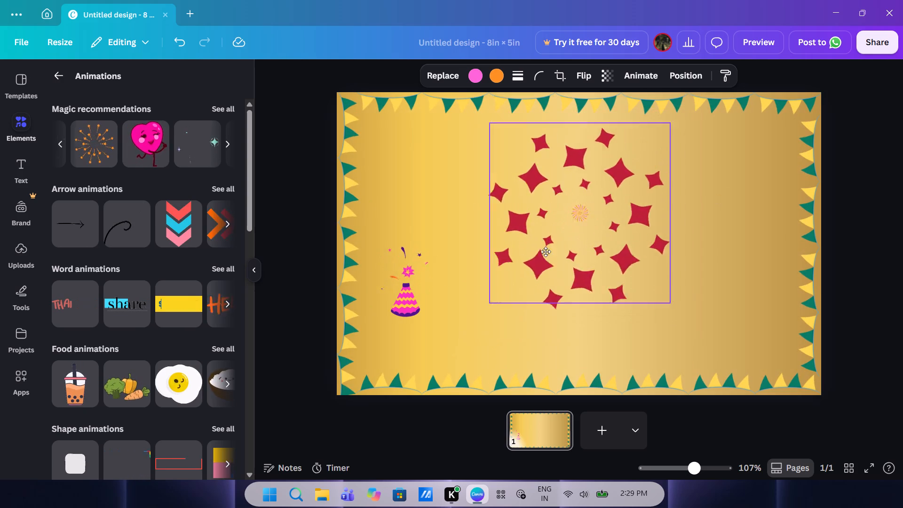
{"action": "left_click_drag", "start_coordinate": [546, 252], "coordinate": [549, 256]}
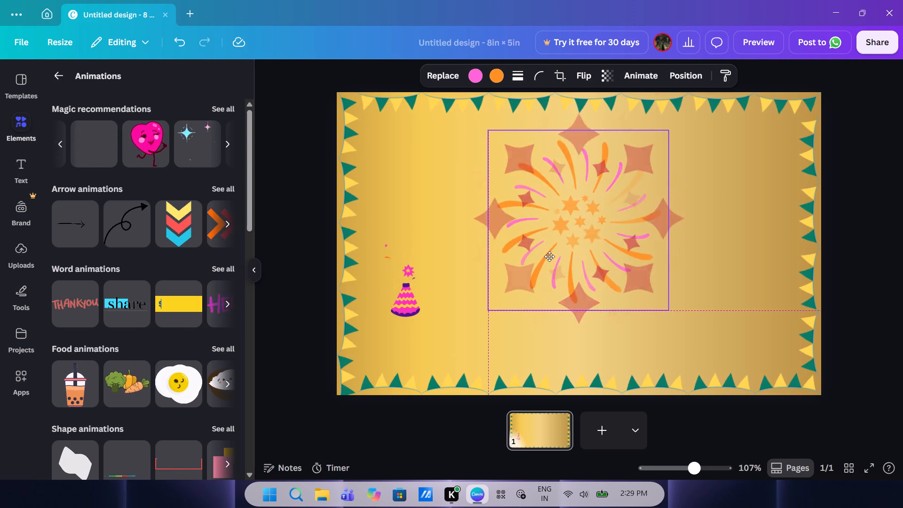
{"action": "left_click_drag", "start_coordinate": [549, 256], "coordinate": [547, 258]}
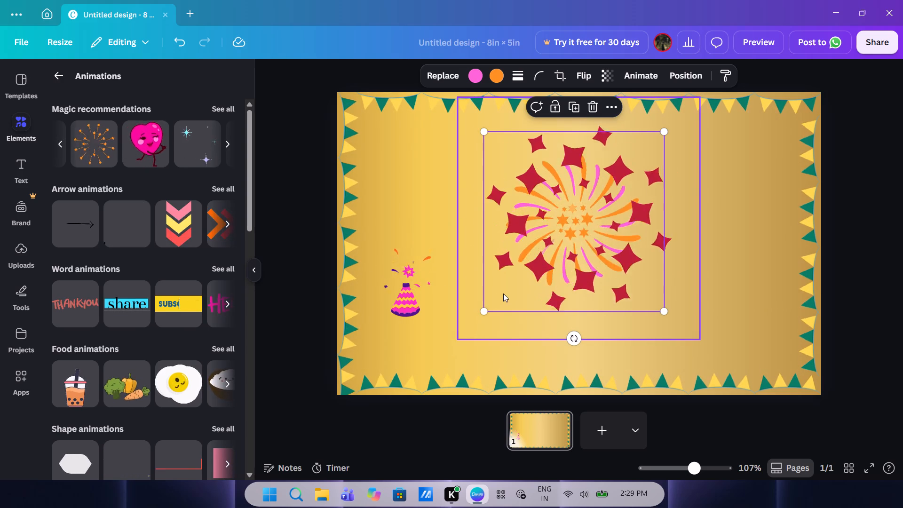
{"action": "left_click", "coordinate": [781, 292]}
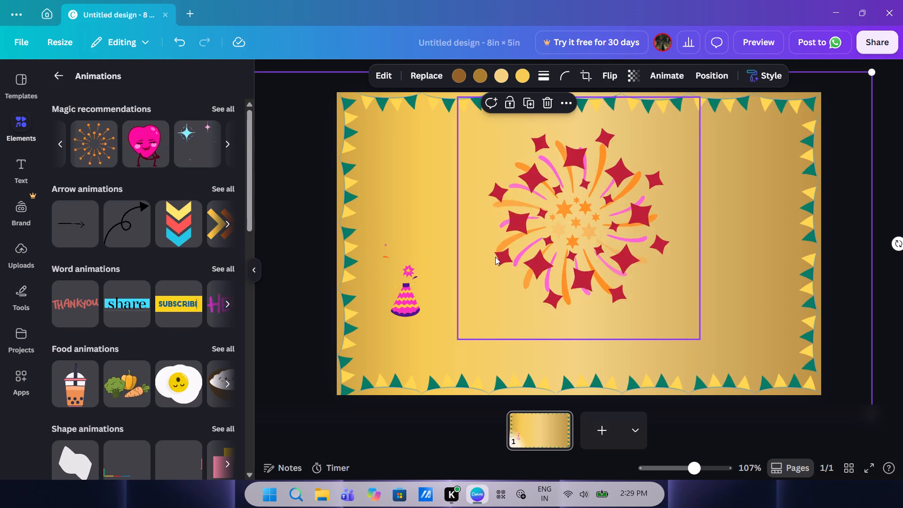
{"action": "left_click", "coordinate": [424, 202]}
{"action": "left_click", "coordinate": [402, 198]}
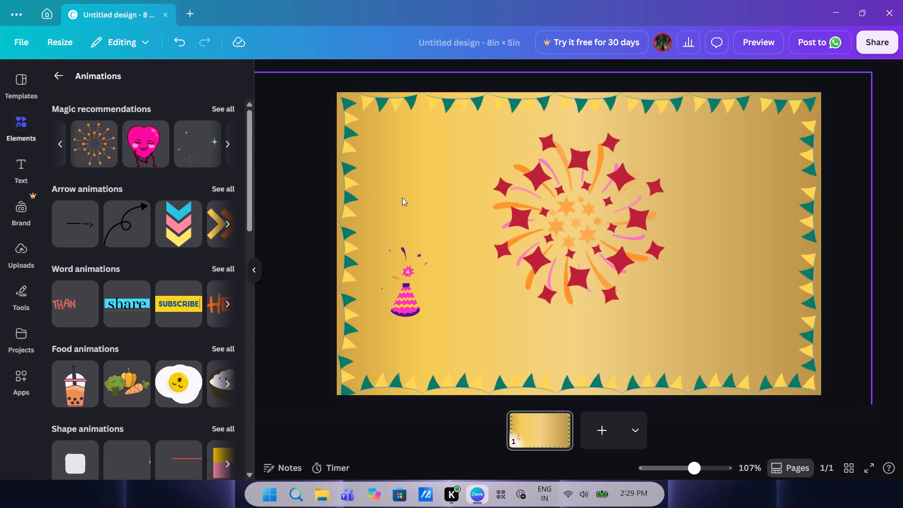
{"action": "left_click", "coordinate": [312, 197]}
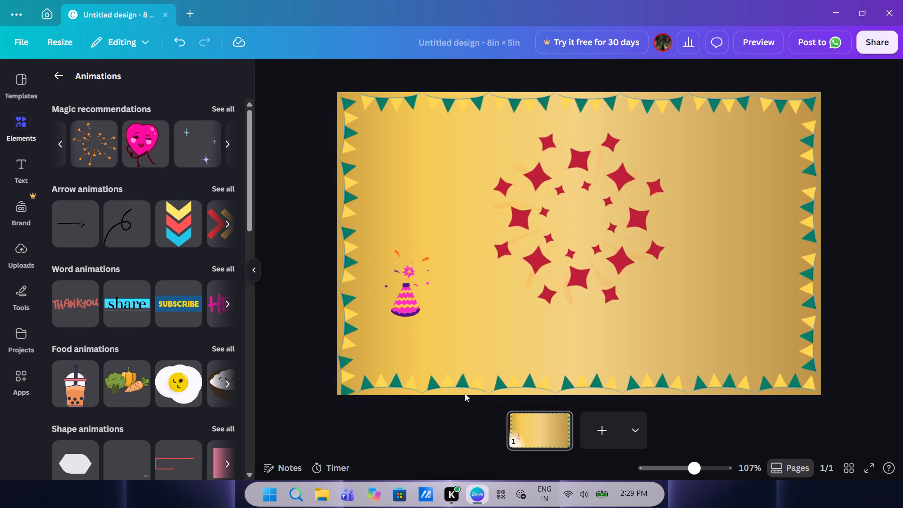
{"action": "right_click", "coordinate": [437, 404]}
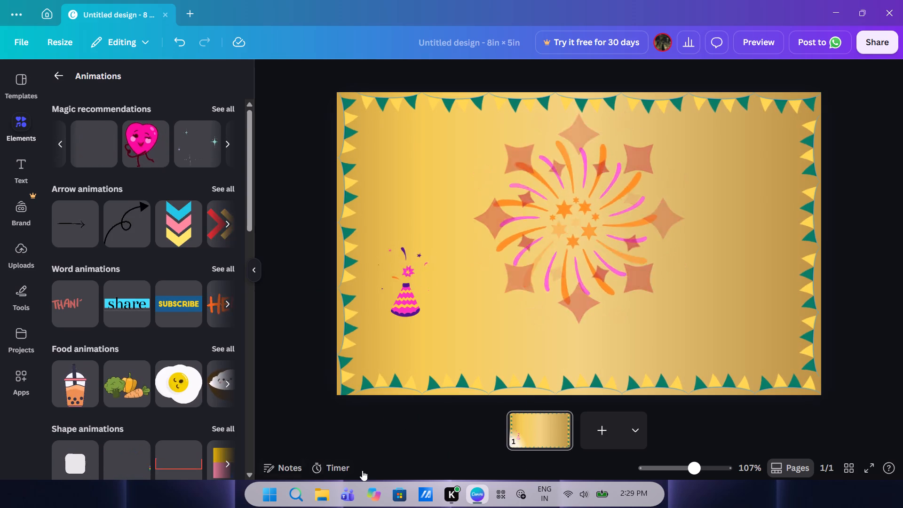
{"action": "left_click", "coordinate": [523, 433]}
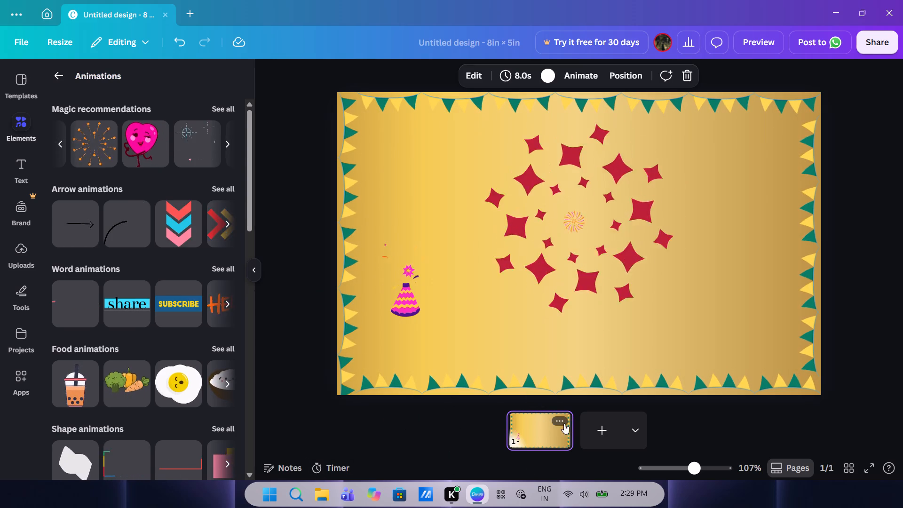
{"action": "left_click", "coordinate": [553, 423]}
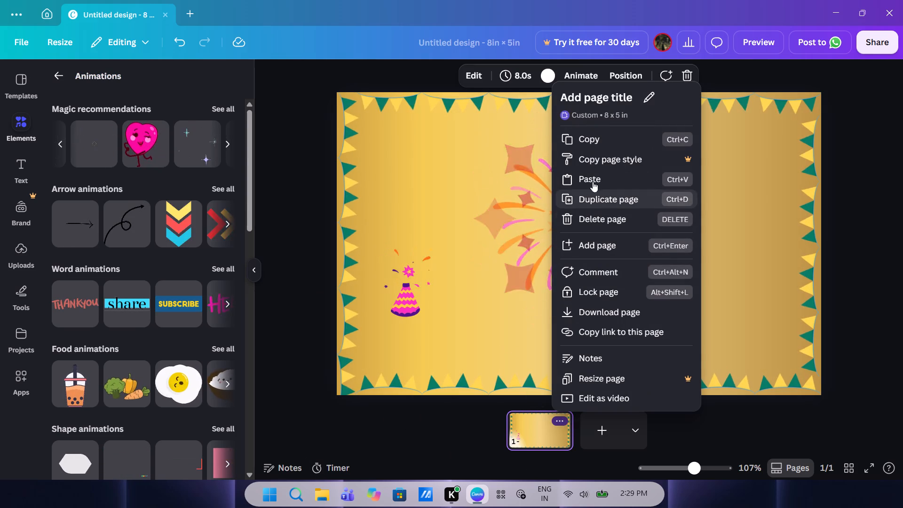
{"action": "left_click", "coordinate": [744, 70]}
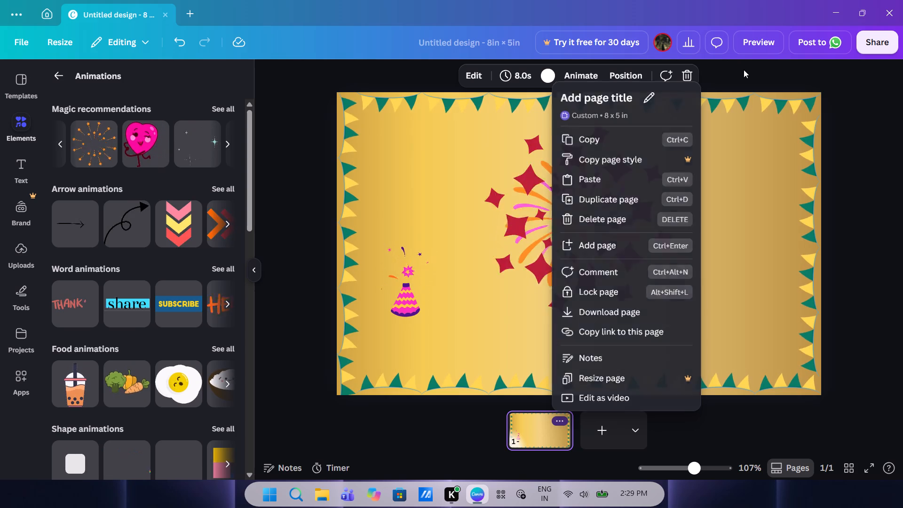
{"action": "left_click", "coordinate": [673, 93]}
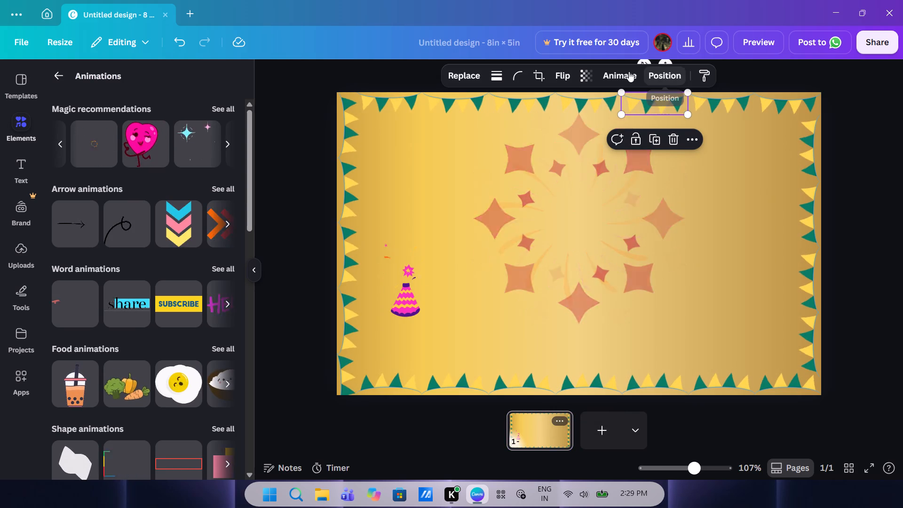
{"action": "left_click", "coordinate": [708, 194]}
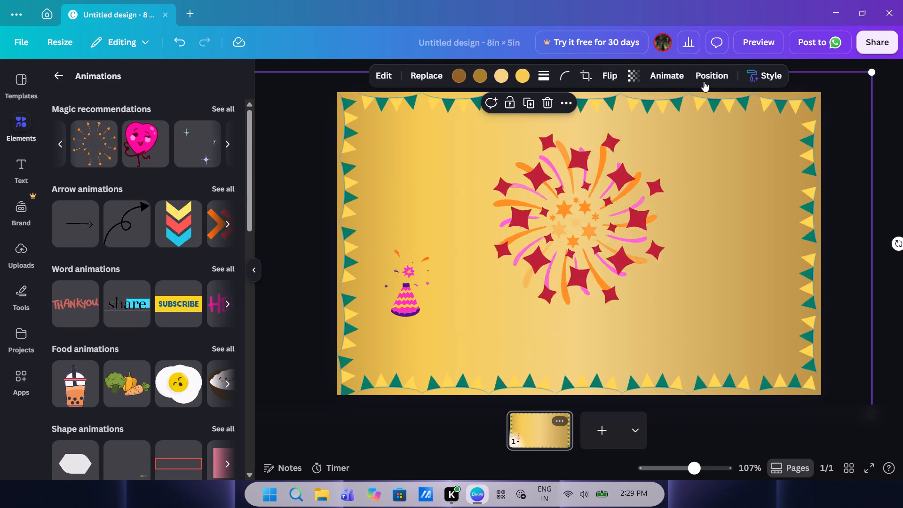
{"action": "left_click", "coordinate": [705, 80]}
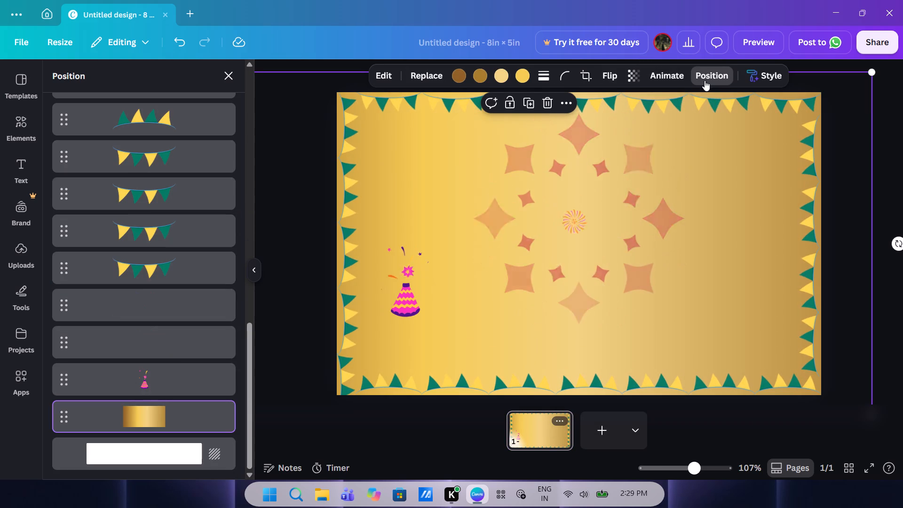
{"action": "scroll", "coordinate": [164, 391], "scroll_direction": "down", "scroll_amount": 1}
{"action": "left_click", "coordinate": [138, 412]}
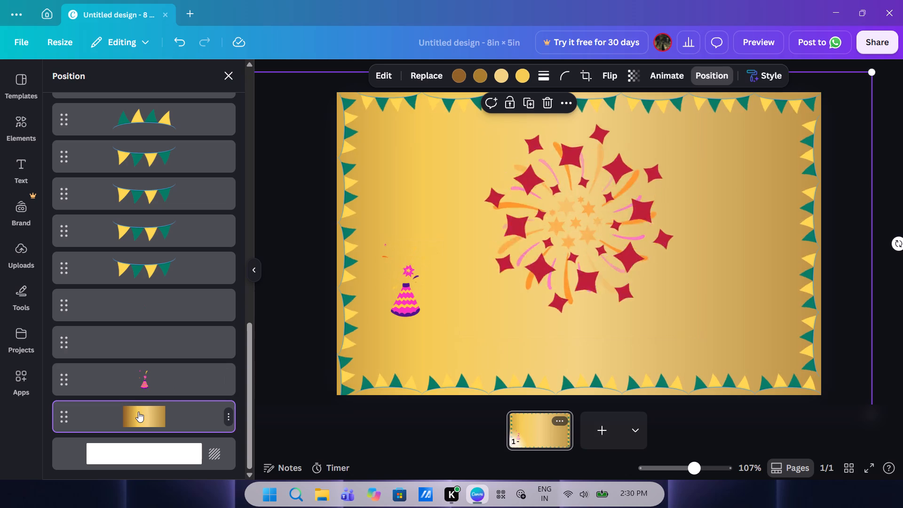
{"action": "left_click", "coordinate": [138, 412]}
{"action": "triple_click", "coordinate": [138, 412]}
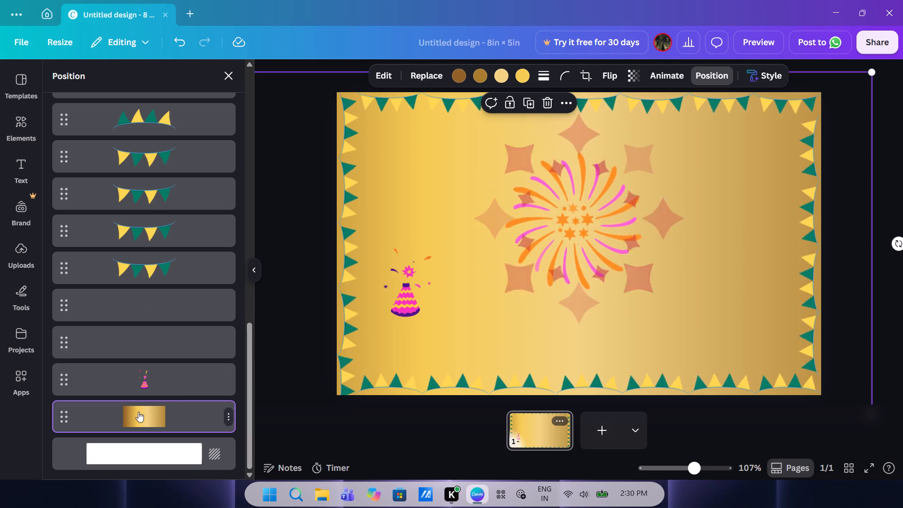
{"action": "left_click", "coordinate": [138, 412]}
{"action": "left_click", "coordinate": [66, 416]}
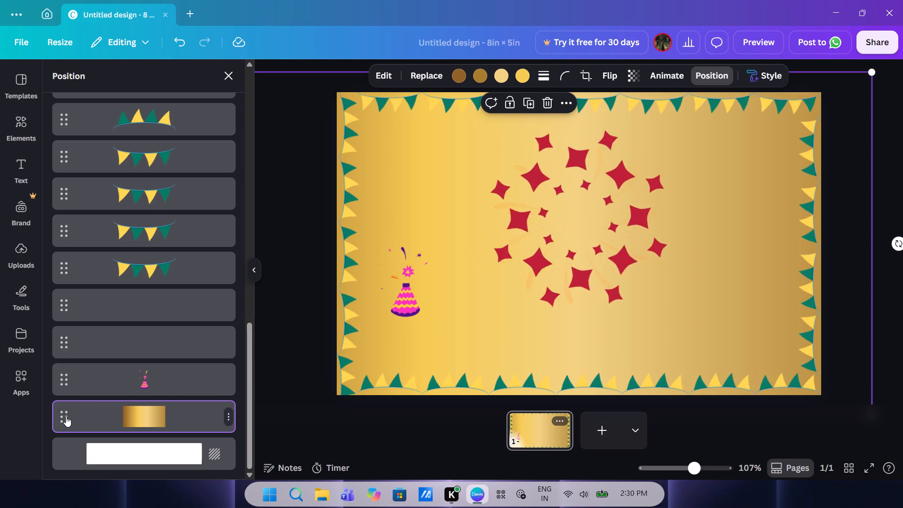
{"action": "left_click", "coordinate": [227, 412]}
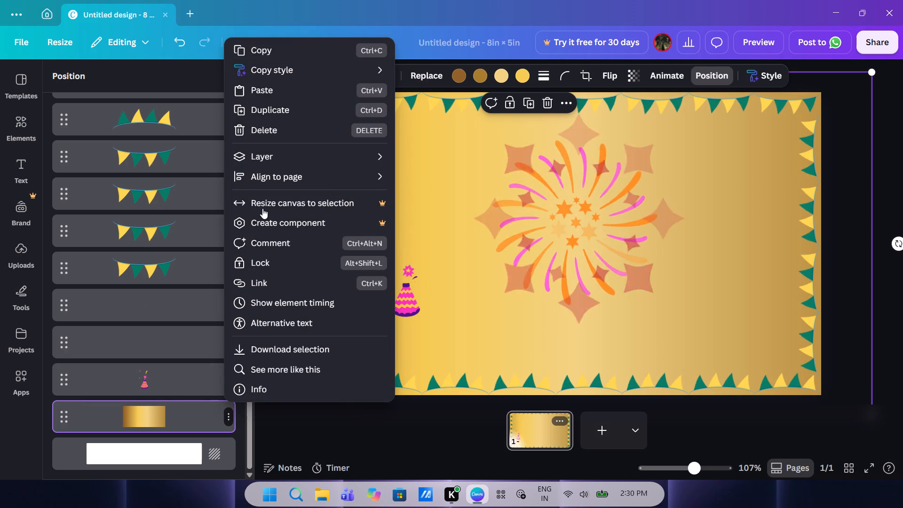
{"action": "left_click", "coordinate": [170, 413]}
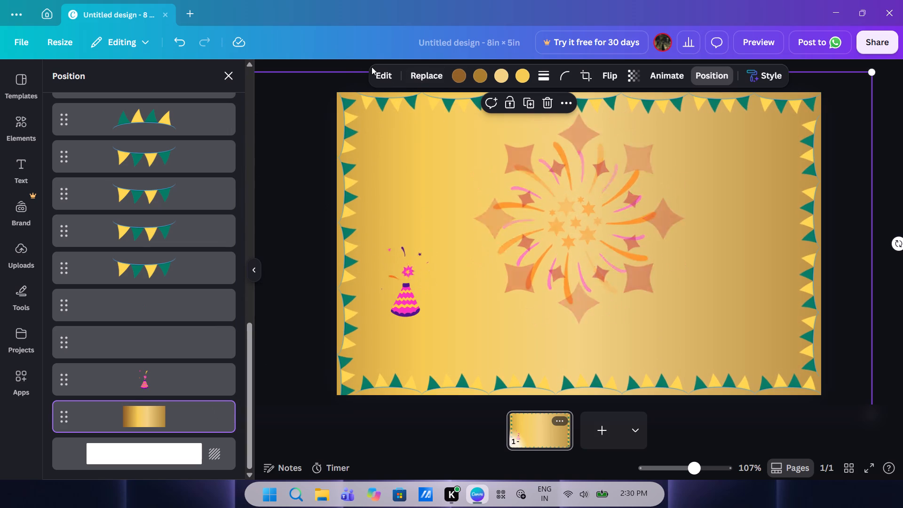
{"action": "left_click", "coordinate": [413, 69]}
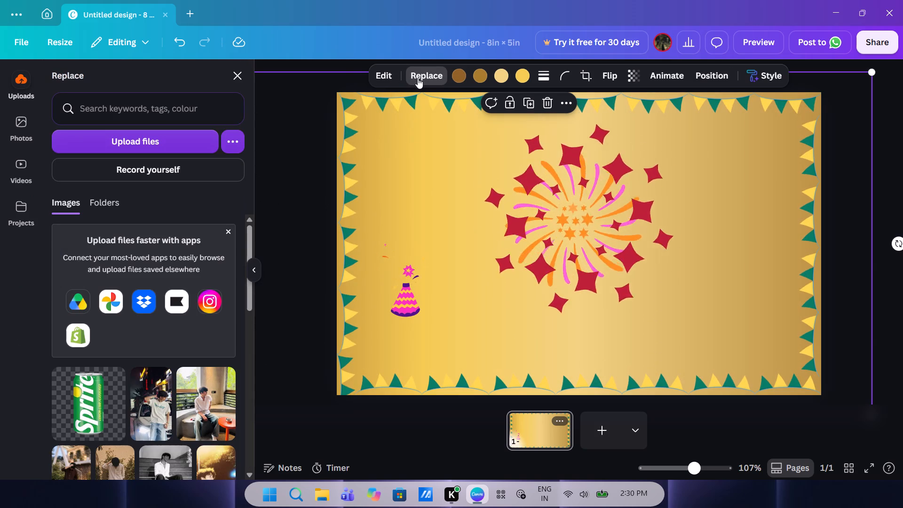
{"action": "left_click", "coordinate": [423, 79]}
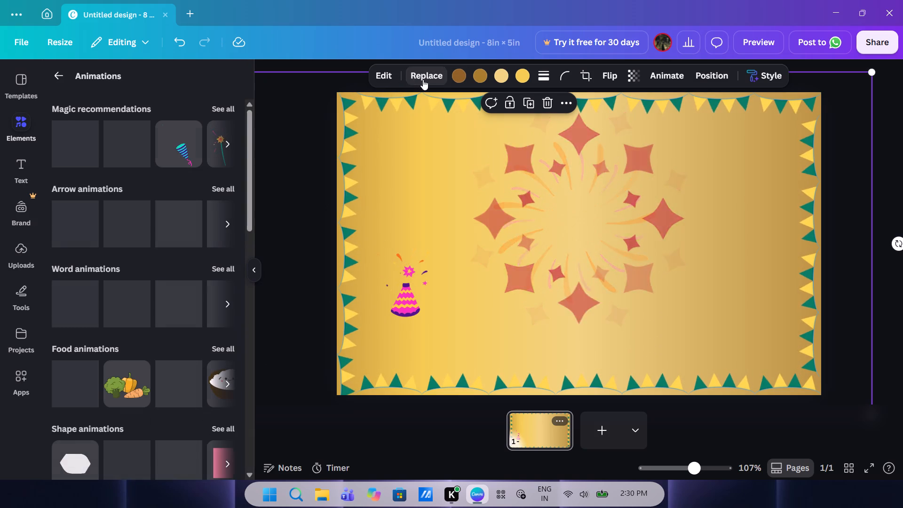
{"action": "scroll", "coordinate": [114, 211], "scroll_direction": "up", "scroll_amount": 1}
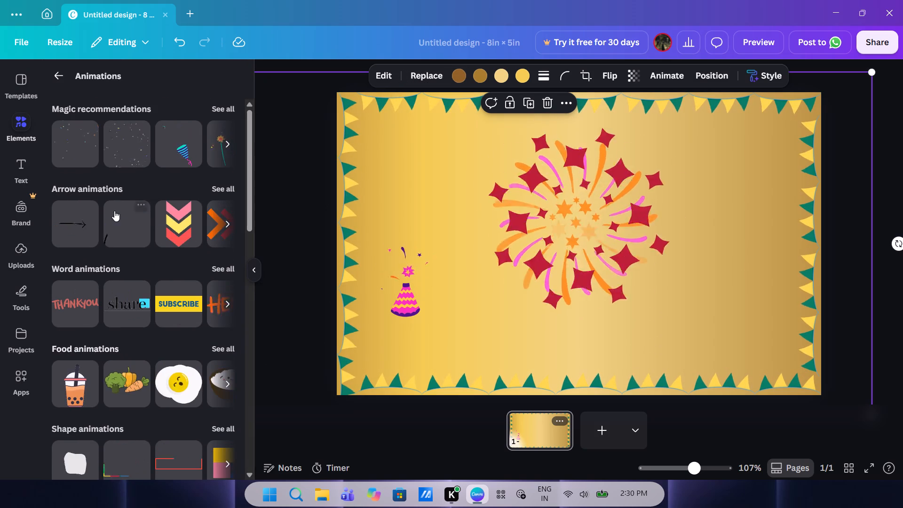
Search the elements library for "orange" and add the plain orange gradient photo to the page.
{"action": "left_click", "coordinate": [58, 77]}
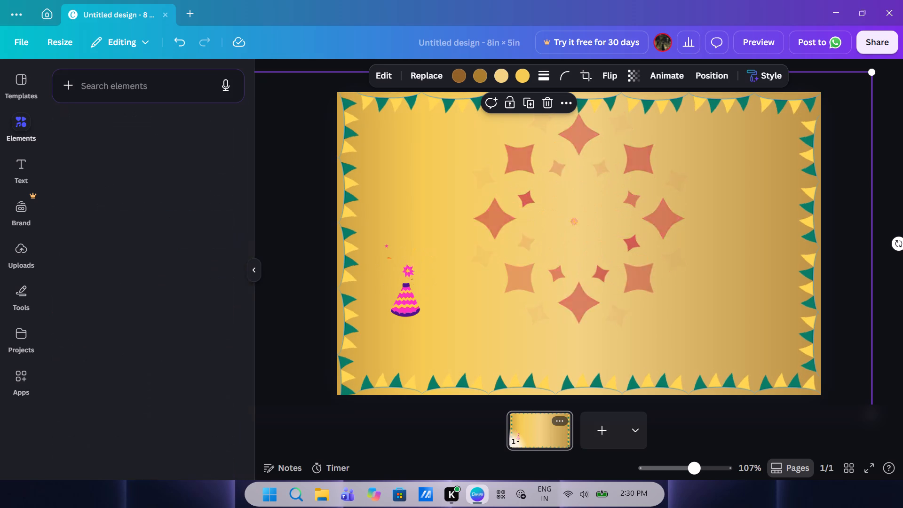
{"action": "left_click", "coordinate": [128, 87]}
{"action": "type", "text": "oran"}
{"action": "type", "text": "ge"}
{"action": "key", "text": "Return"}
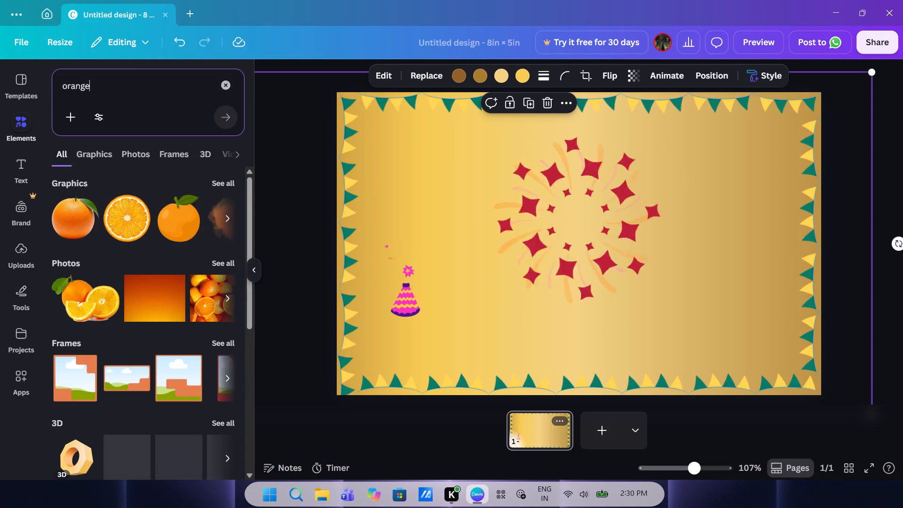
{"action": "left_click", "coordinate": [136, 300]}
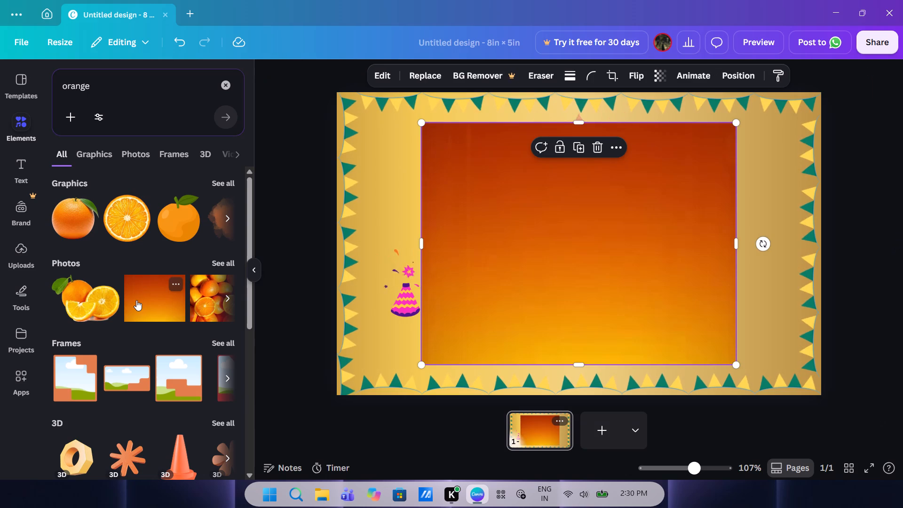
Set the orange gradient photo as the page background.
{"action": "left_click", "coordinate": [505, 254]}
{"action": "right_click", "coordinate": [505, 254]}
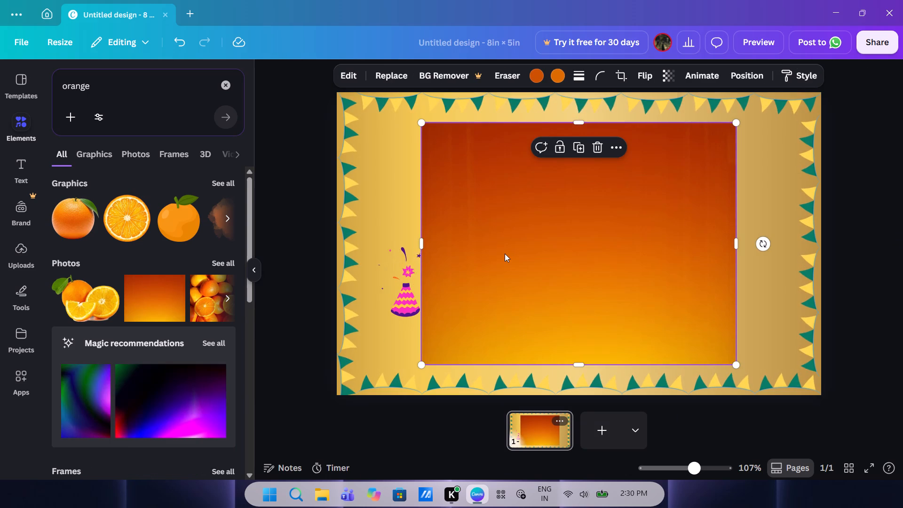
{"action": "right_click", "coordinate": [520, 253]}
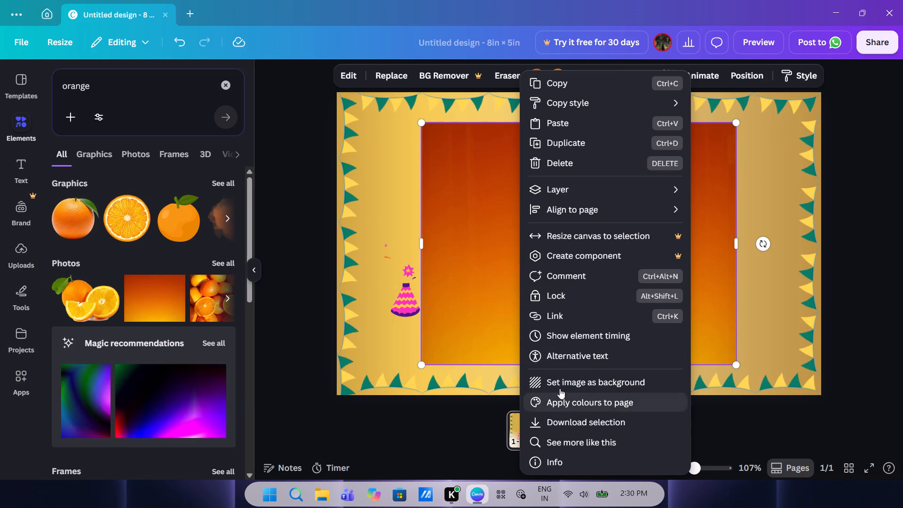
{"action": "left_click", "coordinate": [564, 384]}
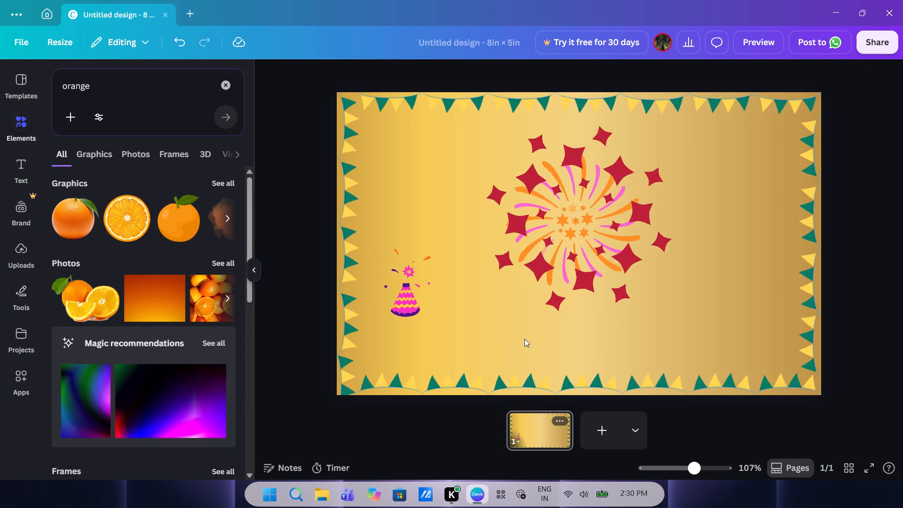
Delete the gold gradient layer that sits directly above the orange background.
{"action": "left_click", "coordinate": [445, 331]}
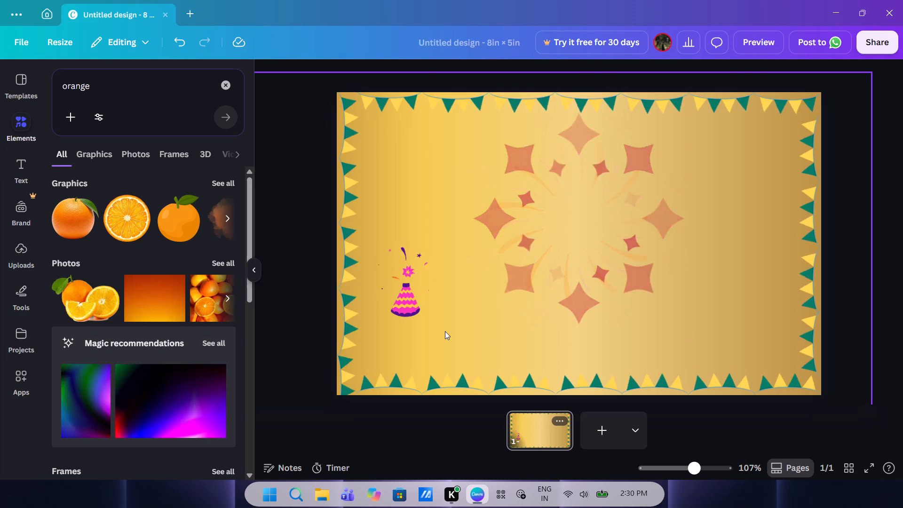
{"action": "left_click", "coordinate": [701, 67]}
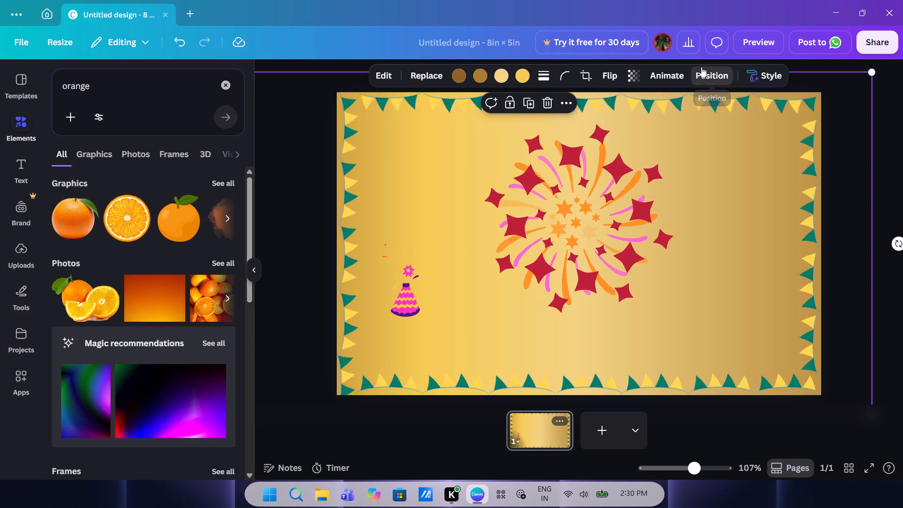
{"action": "scroll", "coordinate": [241, 225], "scroll_direction": "down", "scroll_amount": 3}
{"action": "scroll", "coordinate": [88, 314], "scroll_direction": "down", "scroll_amount": 2}
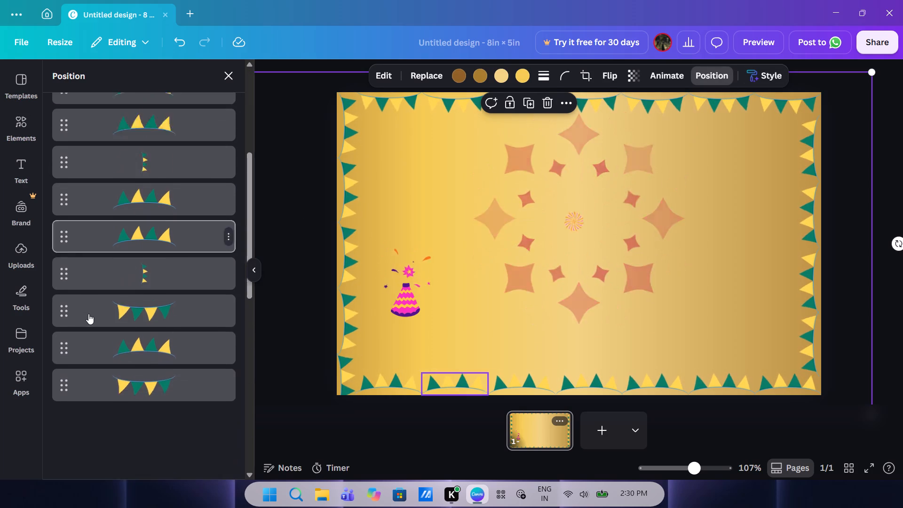
{"action": "scroll", "coordinate": [88, 314], "scroll_direction": "down", "scroll_amount": 5}
{"action": "left_click", "coordinate": [142, 439]}
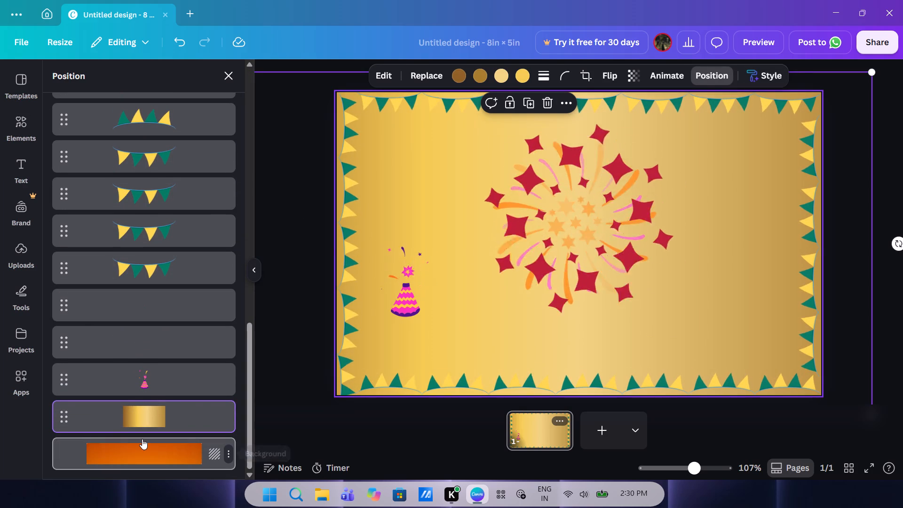
{"action": "left_click", "coordinate": [146, 427]}
{"action": "key", "text": "BackSpace"}
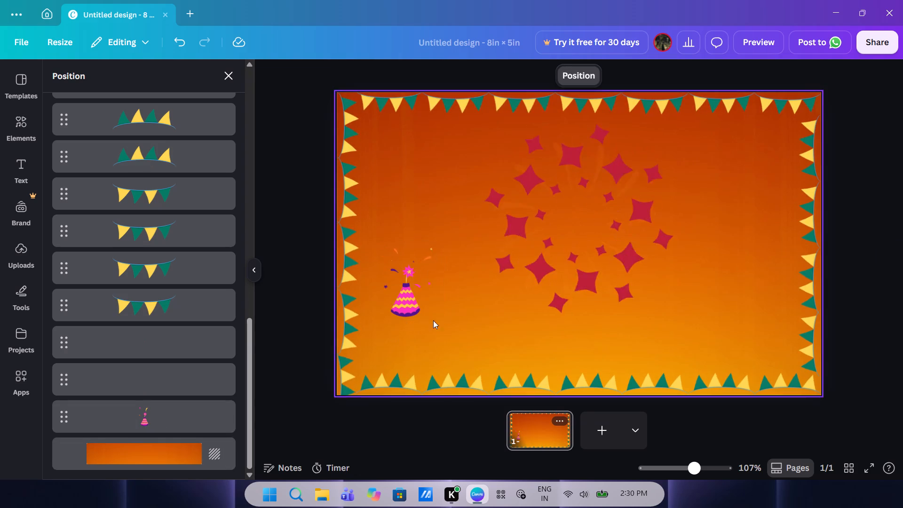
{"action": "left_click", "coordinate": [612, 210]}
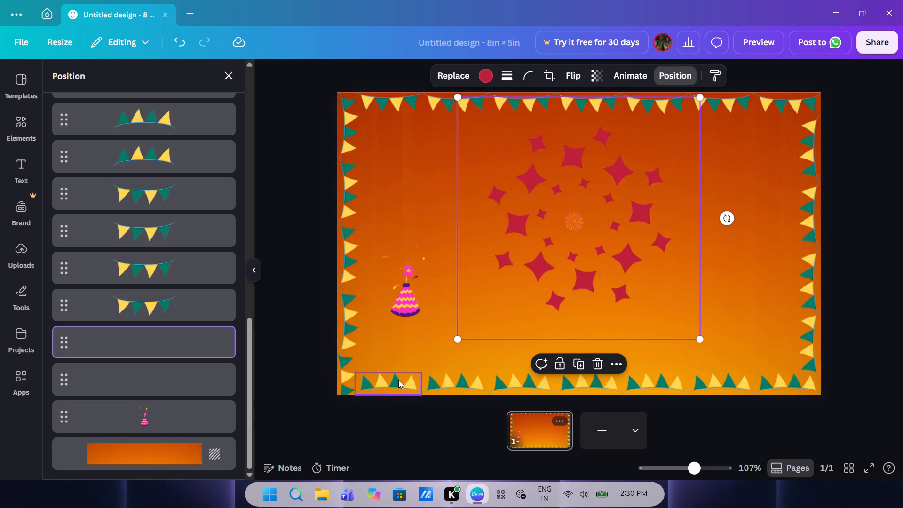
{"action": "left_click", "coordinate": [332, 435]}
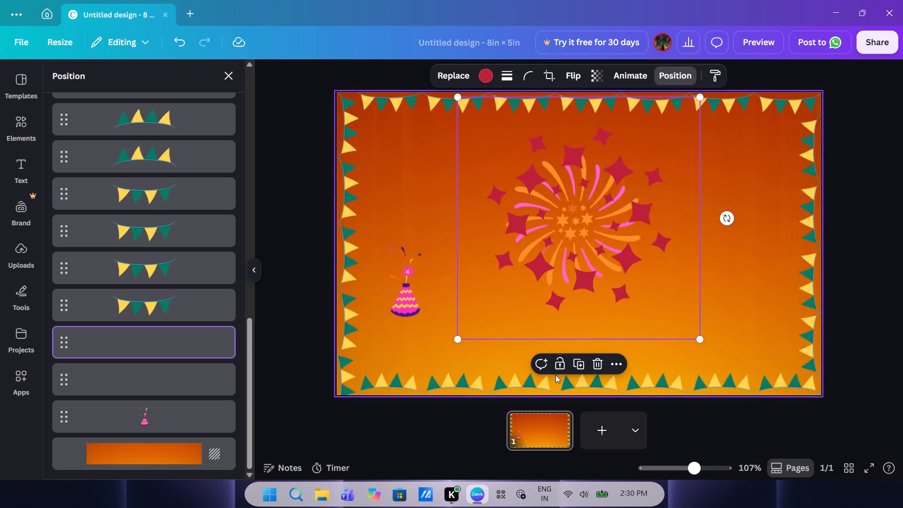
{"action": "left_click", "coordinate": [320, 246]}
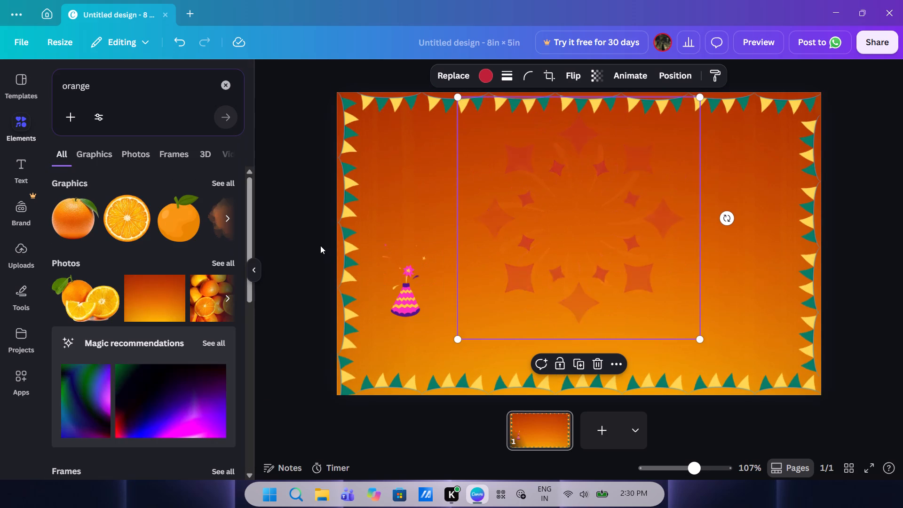
Move the pink party popper into the page's bottom-left corner inside the bunting and shrink it to about 0.5 in.
{"action": "left_click_drag", "start_coordinate": [419, 315], "coordinate": [410, 363]}
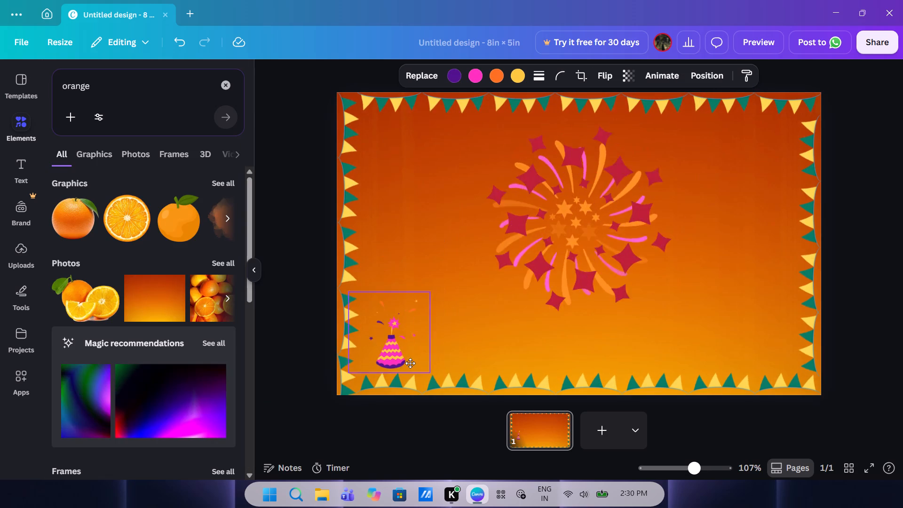
{"action": "left_click_drag", "start_coordinate": [410, 363], "coordinate": [412, 354]}
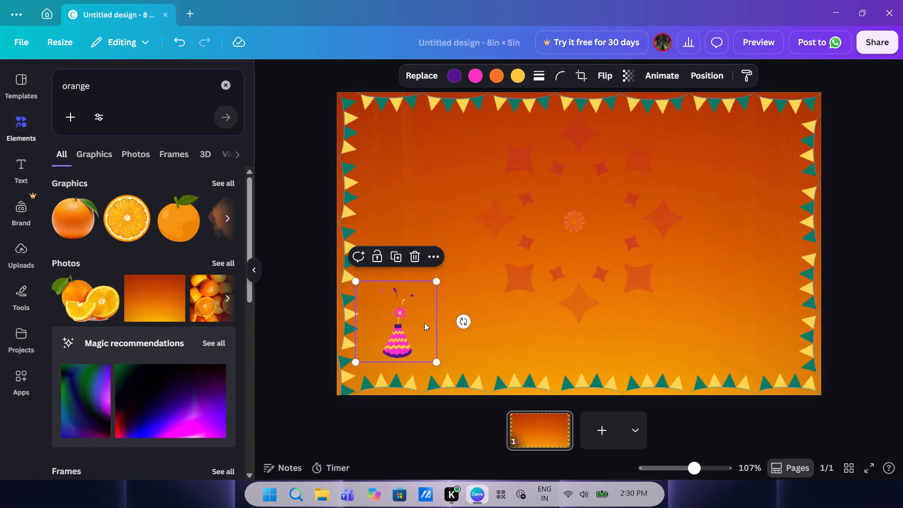
{"action": "left_click_drag", "start_coordinate": [437, 278], "coordinate": [392, 326]}
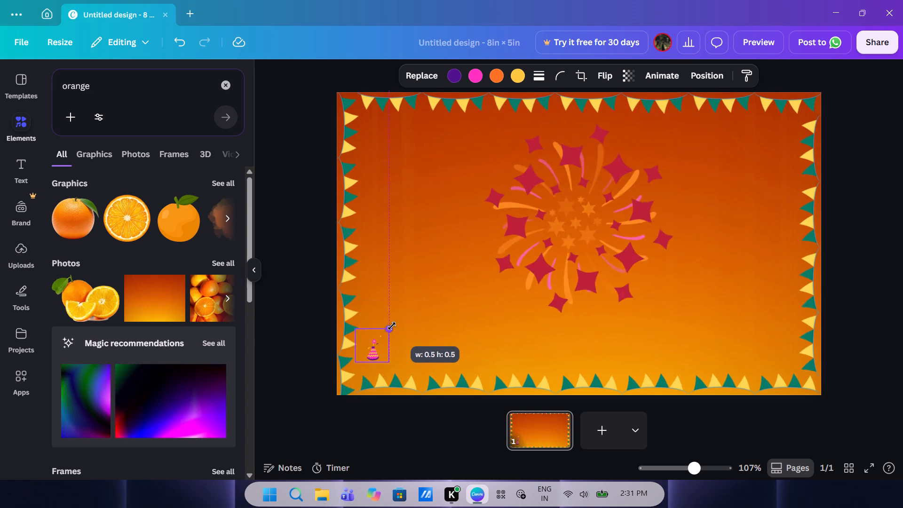
{"action": "left_click_drag", "start_coordinate": [392, 326], "coordinate": [389, 330]}
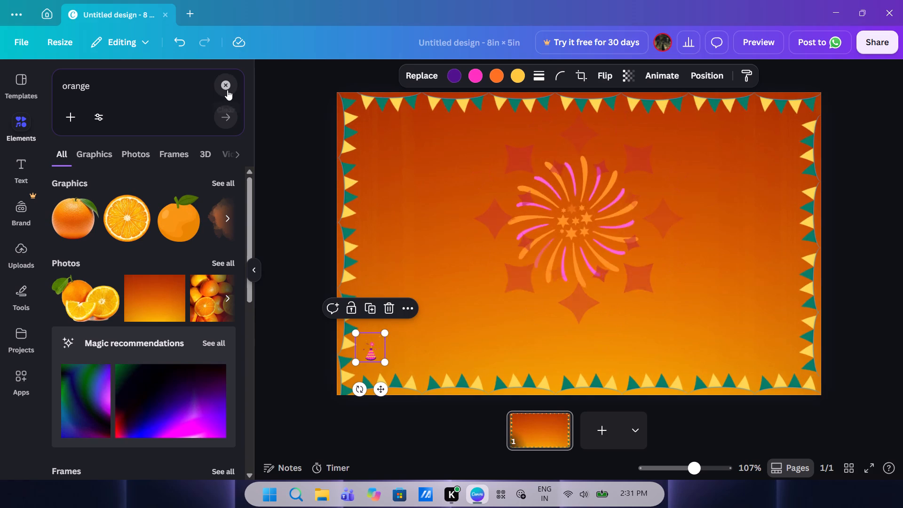
Search the elements library for "crackers" and place the striped firecracker graphic in the lower-left part of the page.
{"action": "left_click", "coordinate": [227, 90]}
{"action": "left_click", "coordinate": [141, 77]}
{"action": "type", "text": "cr"}
{"action": "left_click", "coordinate": [136, 79]}
{"action": "type", "text": "crackers4"}
{"action": "key", "text": "Return"}
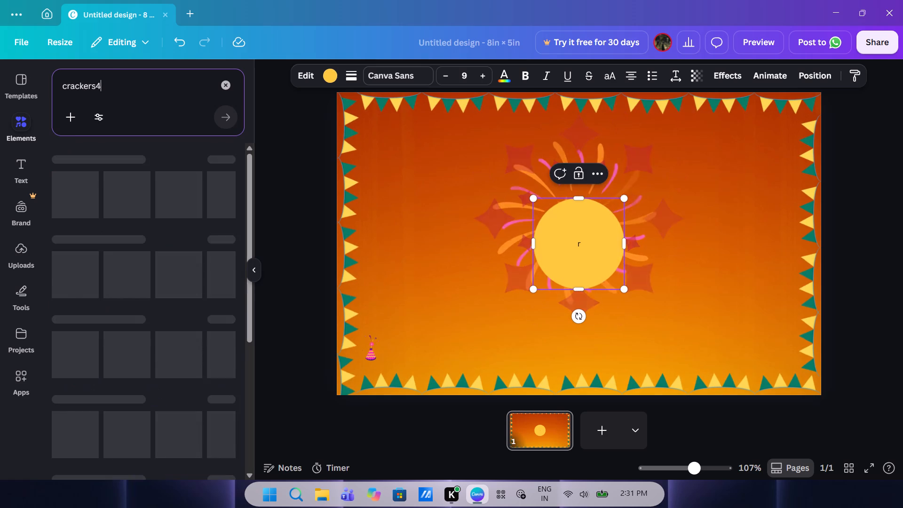
{"action": "key", "text": "BackSpace"}
{"action": "key", "text": "Return"}
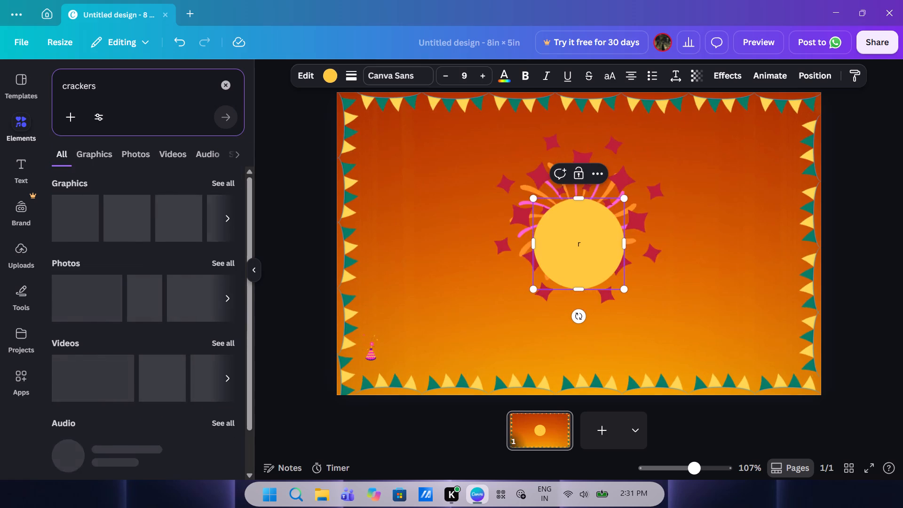
{"action": "left_click_drag", "start_coordinate": [113, 224], "coordinate": [321, 291]}
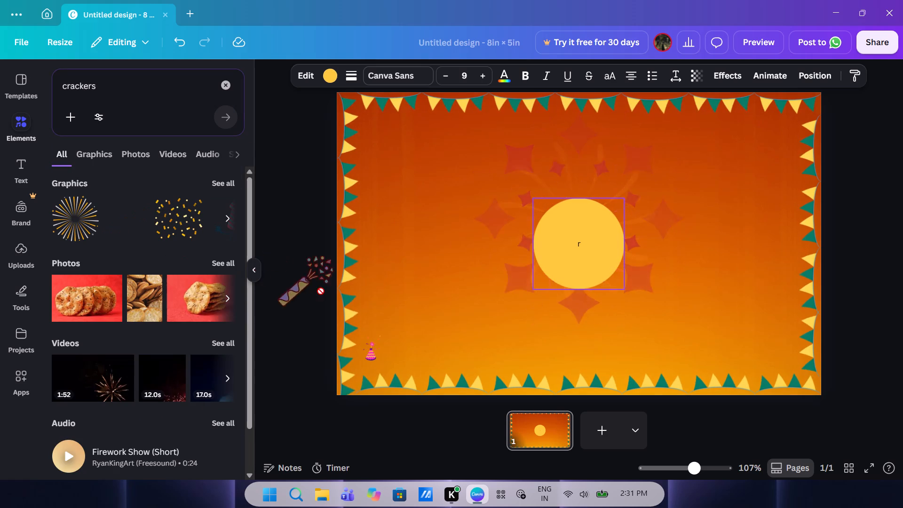
{"action": "left_click_drag", "start_coordinate": [321, 291], "coordinate": [382, 306]}
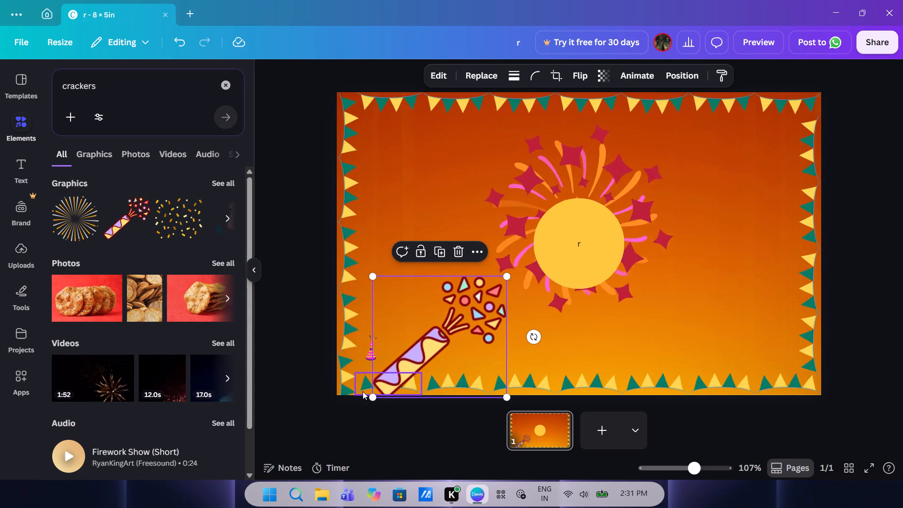
Shrink the striped firecracker graphic to under 0.4 in wide, keeping it just right of the pink party popper.
{"action": "left_click_drag", "start_coordinate": [372, 396], "coordinate": [402, 359]}
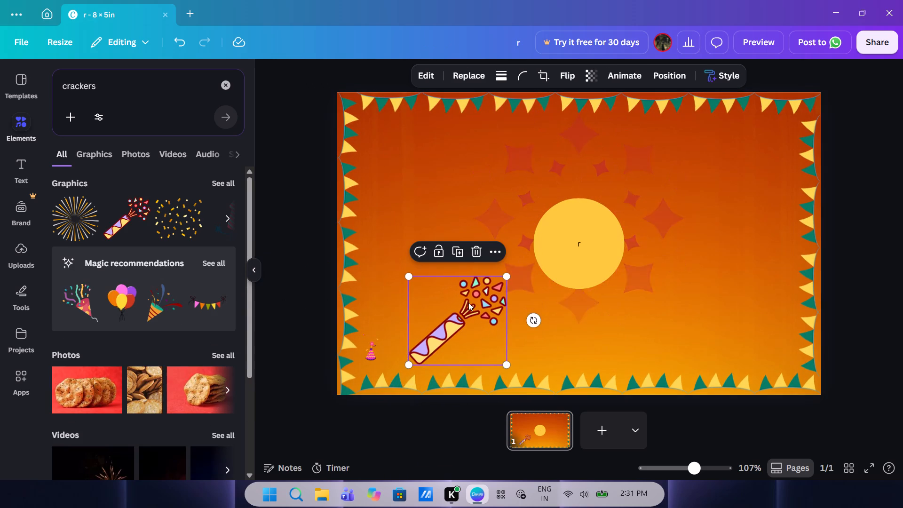
{"action": "left_click_drag", "start_coordinate": [507, 273], "coordinate": [419, 332]}
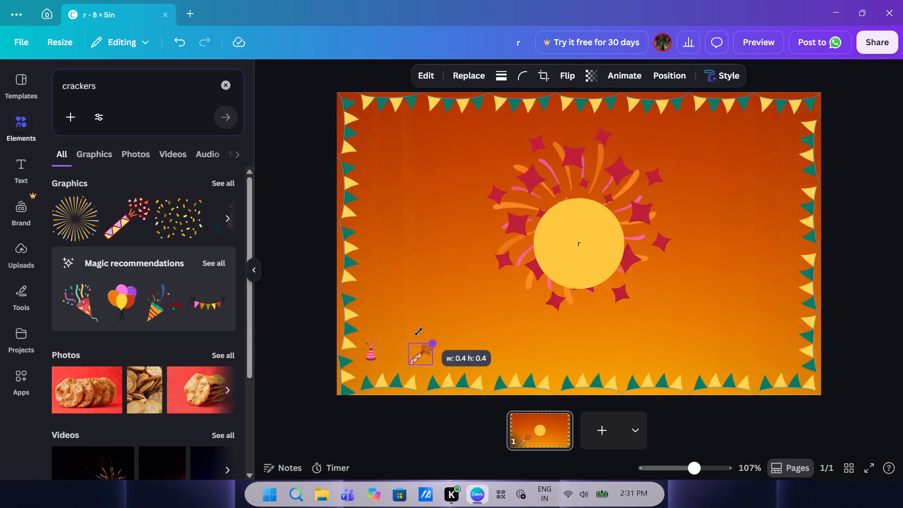
{"action": "left_click_drag", "start_coordinate": [419, 332], "coordinate": [418, 333]}
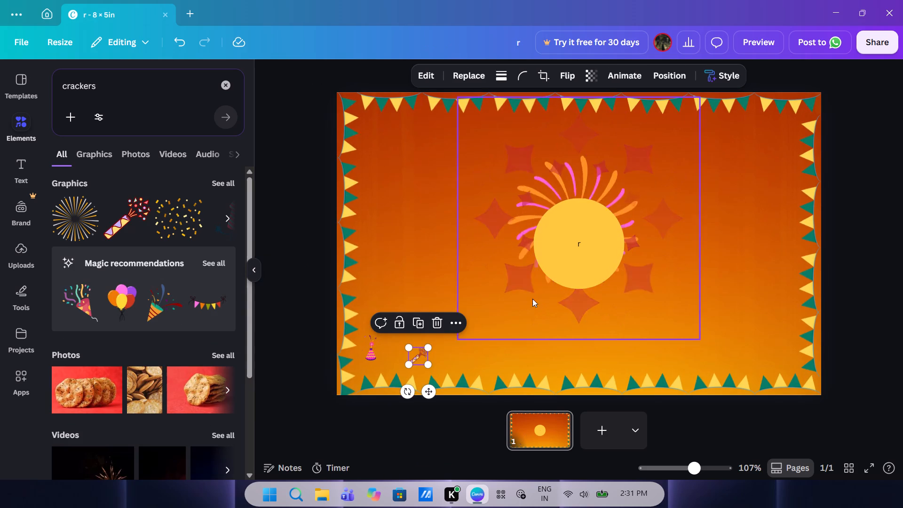
Delete the yellow circle shape covering the fireworks at the page centre.
{"action": "left_click", "coordinate": [579, 243]}
{"action": "key", "text": "BackSpace"}
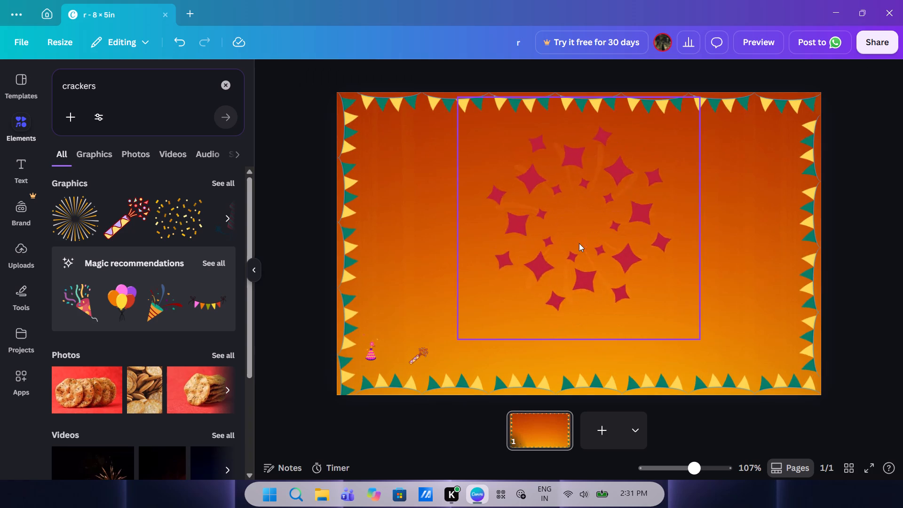
Move the small striped firecracker directly above the pink party popper near the page's lower-left corner.
{"action": "left_click_drag", "start_coordinate": [412, 353], "coordinate": [366, 312]}
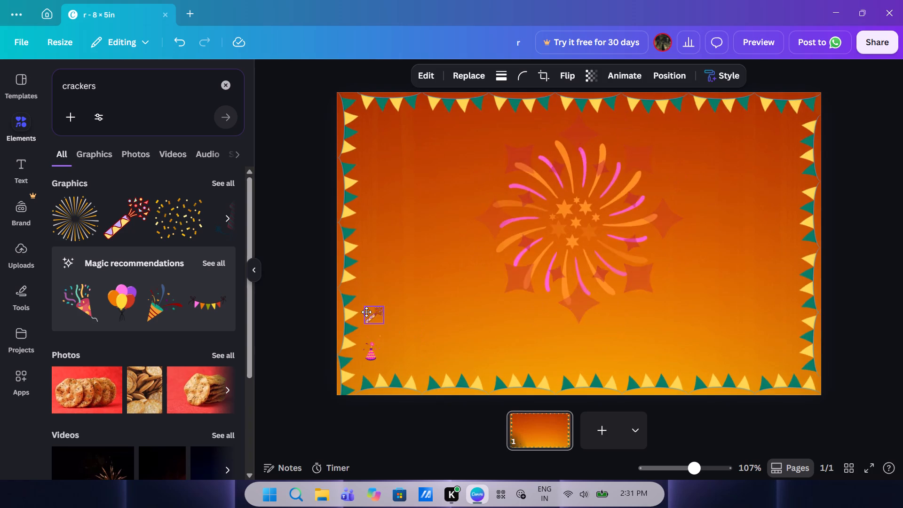
{"action": "left_click_drag", "start_coordinate": [366, 312], "coordinate": [366, 321]}
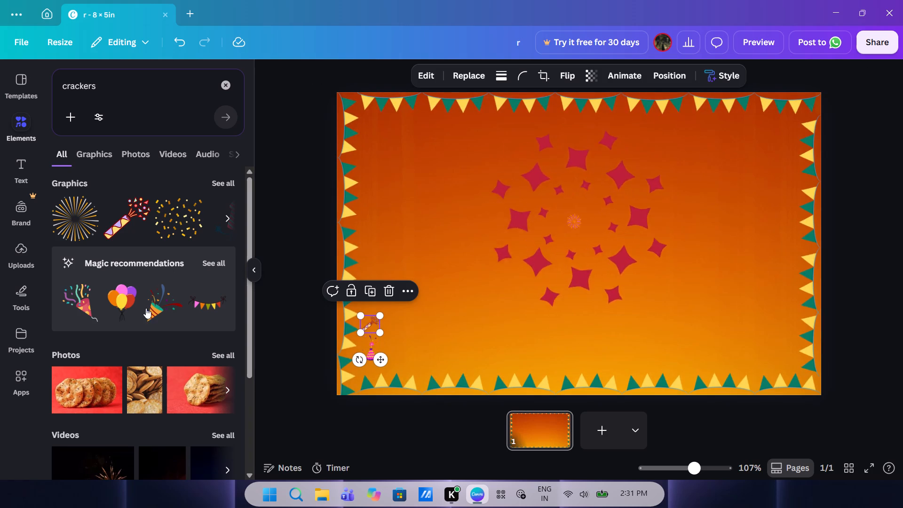
Add the red and teal striped rocket graphic, place it right of the pink party popper, and shrink it to about 0.4 × 0.5 in.
{"action": "left_click", "coordinate": [223, 228]}
{"action": "left_click", "coordinate": [80, 211]}
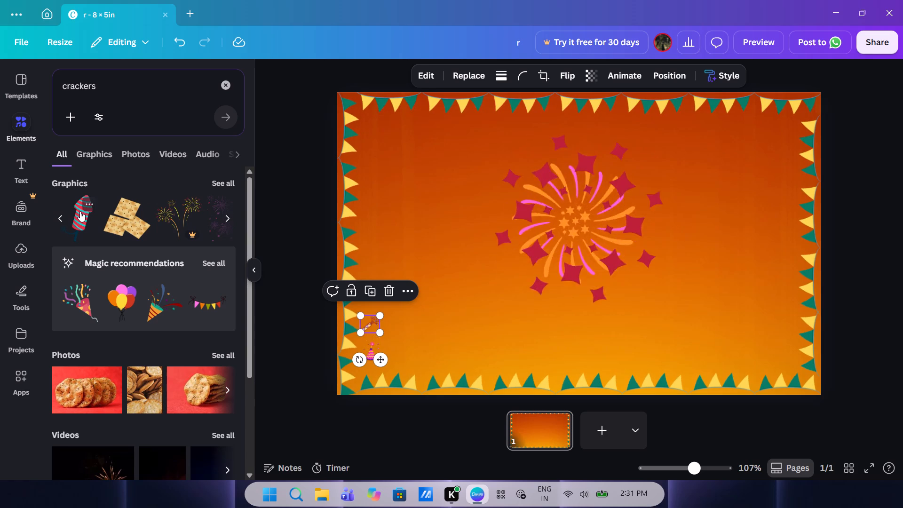
{"action": "left_click", "coordinate": [618, 182]}
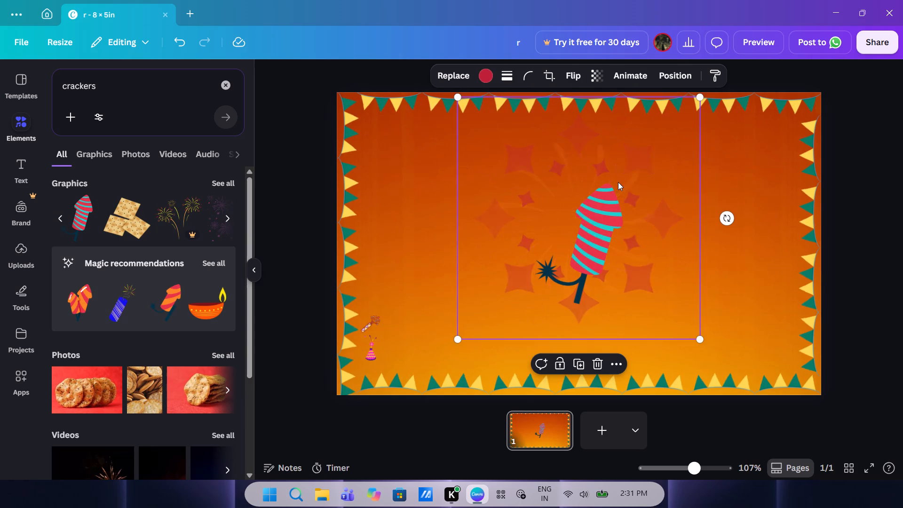
{"action": "left_click_drag", "start_coordinate": [592, 224], "coordinate": [445, 281]}
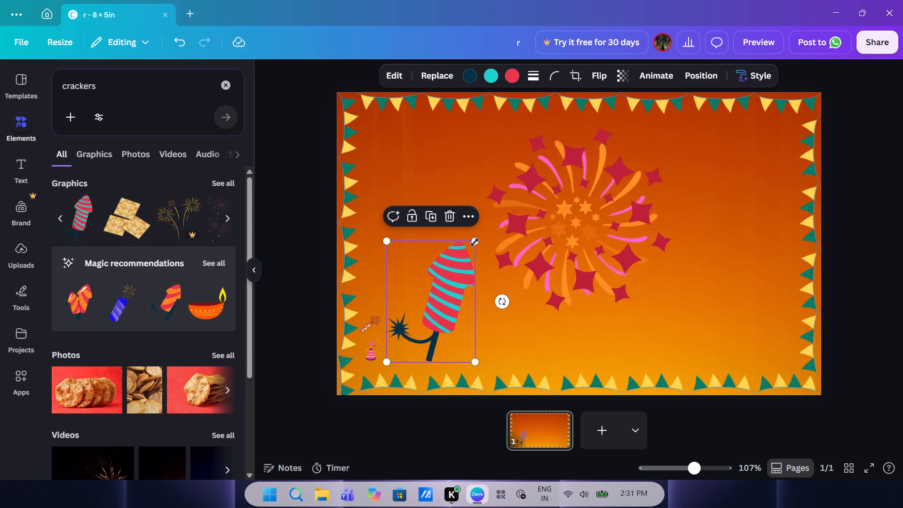
{"action": "left_click_drag", "start_coordinate": [475, 240], "coordinate": [409, 330]}
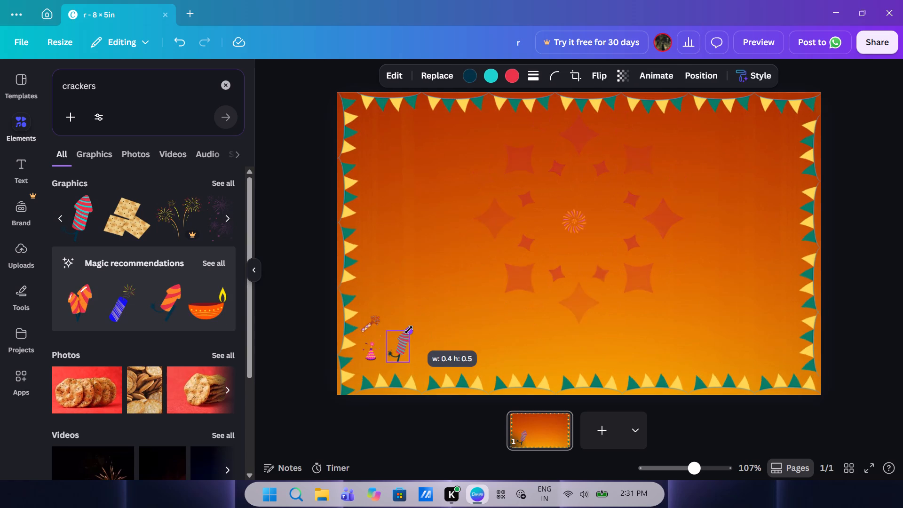
{"action": "left_click_drag", "start_coordinate": [409, 330], "coordinate": [412, 327]}
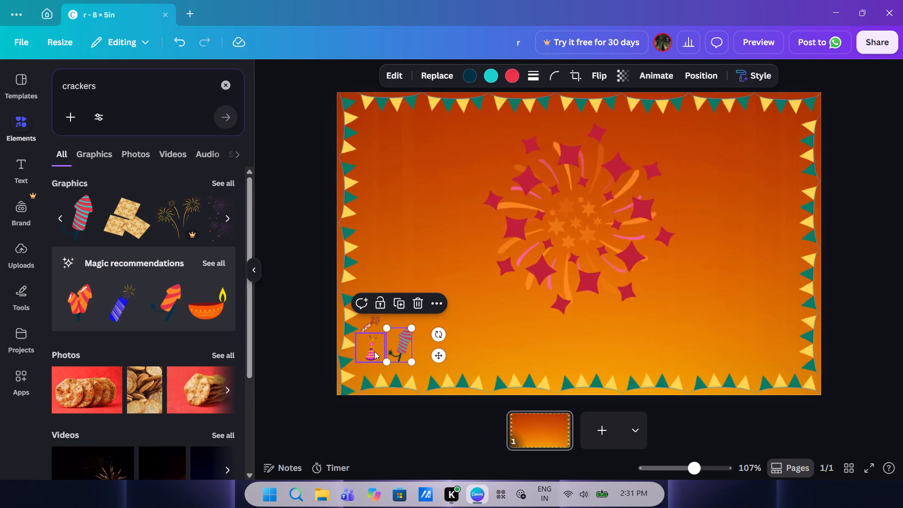
Enlarge the pink party popper and the striped firecracker above it slightly so they better match the rocket's size.
{"action": "left_click", "coordinate": [374, 351]}
{"action": "left_click_drag", "start_coordinate": [383, 330], "coordinate": [390, 325]}
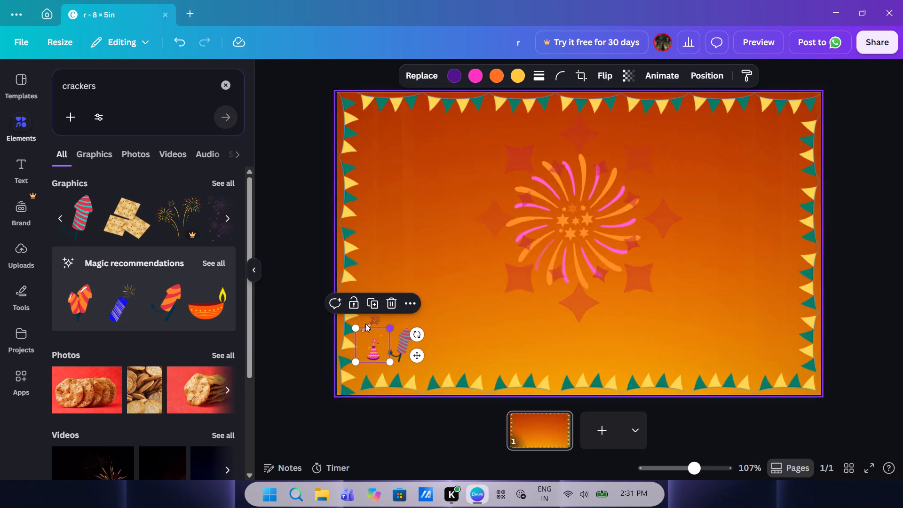
{"action": "left_click", "coordinate": [364, 325]}
{"action": "left_click_drag", "start_coordinate": [380, 313], "coordinate": [393, 309]}
Add the orange diya lamp from the recommended graphics, shrink it, and place it inside the bunting in the page's top-left corner.
{"action": "scroll", "coordinate": [188, 300], "scroll_direction": "left", "scroll_amount": 1}
{"action": "left_click", "coordinate": [211, 323]}
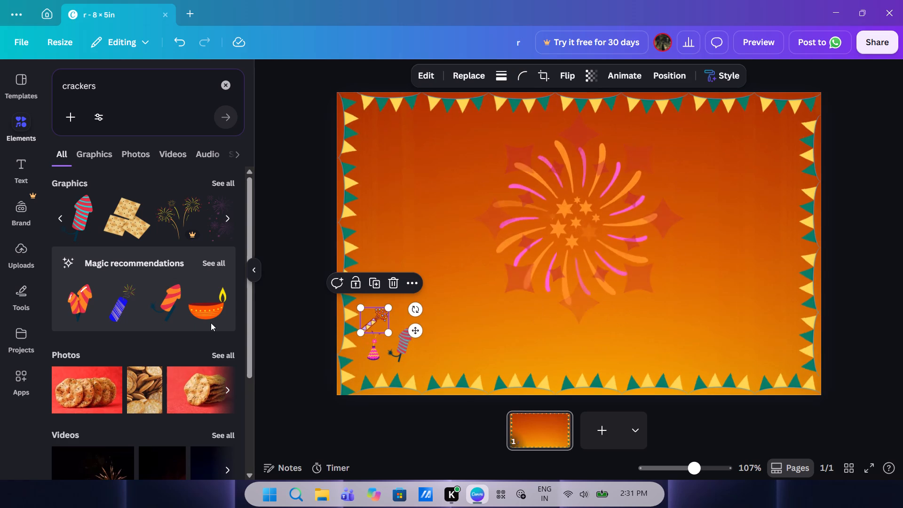
{"action": "left_click_drag", "start_coordinate": [210, 314], "coordinate": [418, 157]}
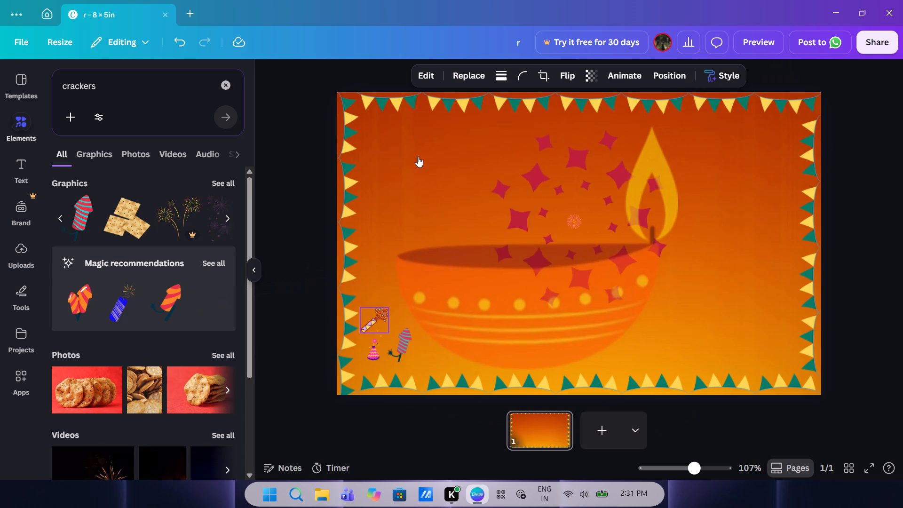
{"action": "left_click_drag", "start_coordinate": [681, 128], "coordinate": [489, 277]}
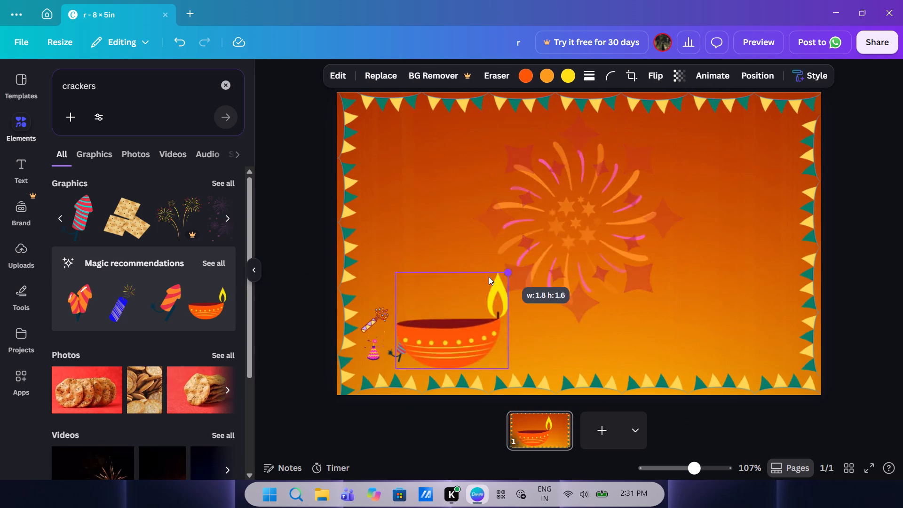
{"action": "left_click_drag", "start_coordinate": [489, 277], "coordinate": [441, 342]}
{"action": "left_click_drag", "start_coordinate": [414, 363], "coordinate": [425, 288]}
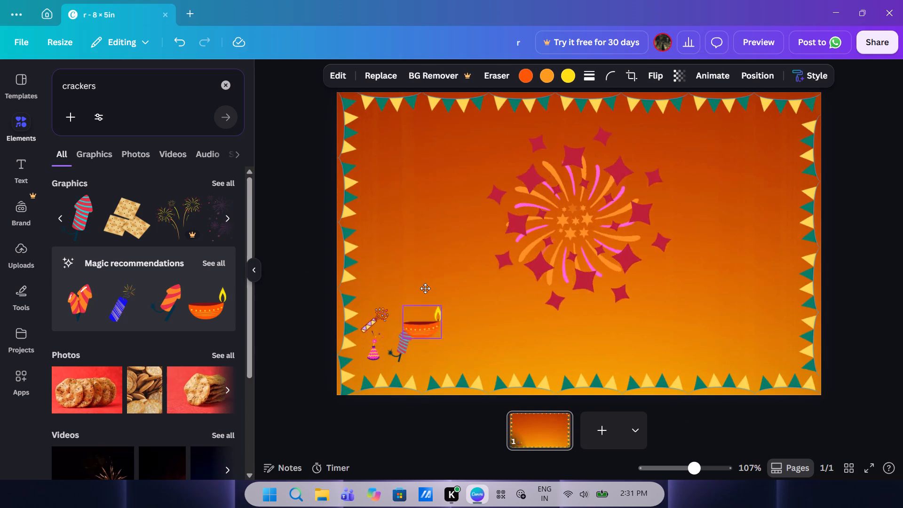
{"action": "left_click_drag", "start_coordinate": [425, 288], "coordinate": [377, 146]}
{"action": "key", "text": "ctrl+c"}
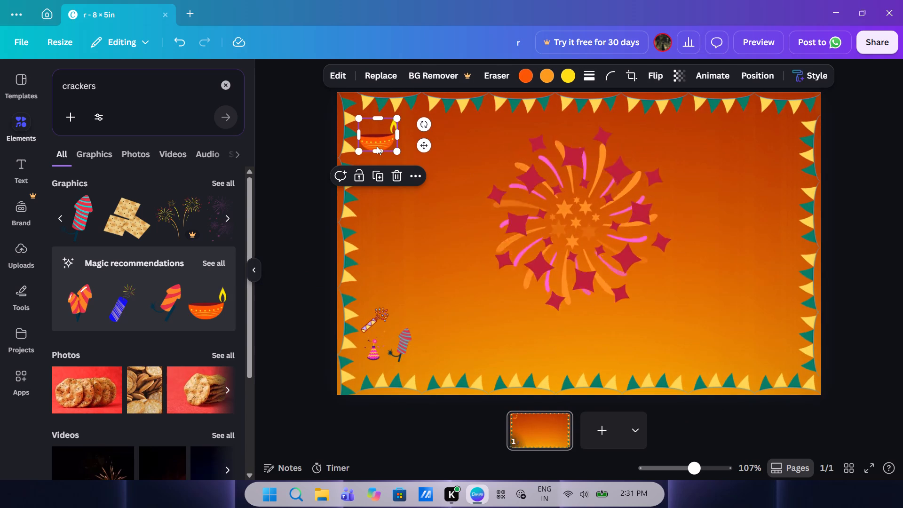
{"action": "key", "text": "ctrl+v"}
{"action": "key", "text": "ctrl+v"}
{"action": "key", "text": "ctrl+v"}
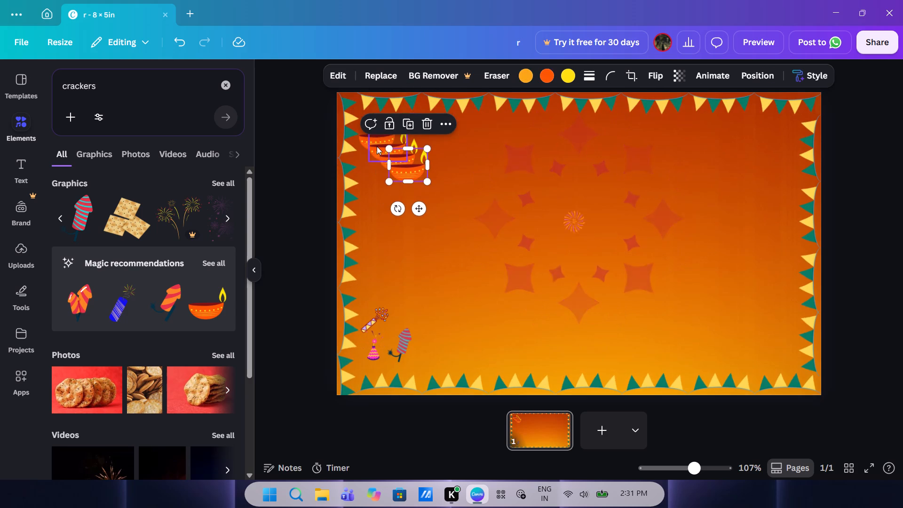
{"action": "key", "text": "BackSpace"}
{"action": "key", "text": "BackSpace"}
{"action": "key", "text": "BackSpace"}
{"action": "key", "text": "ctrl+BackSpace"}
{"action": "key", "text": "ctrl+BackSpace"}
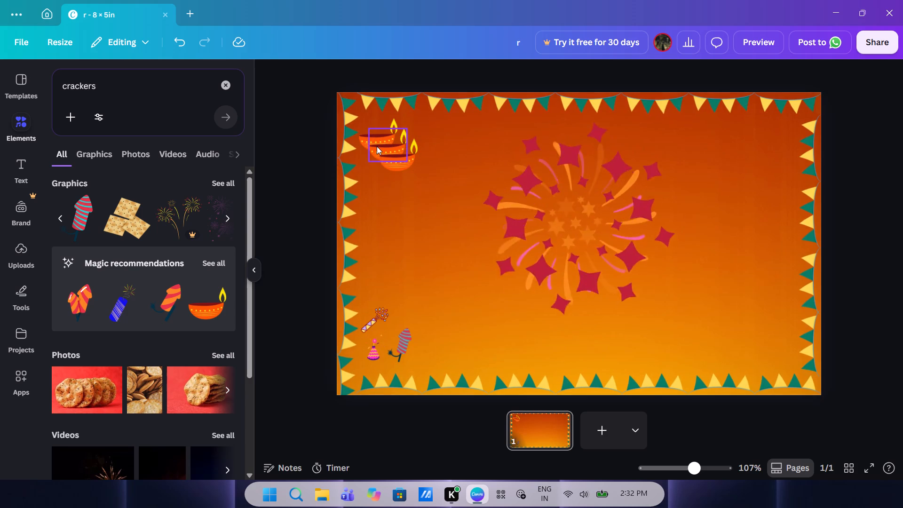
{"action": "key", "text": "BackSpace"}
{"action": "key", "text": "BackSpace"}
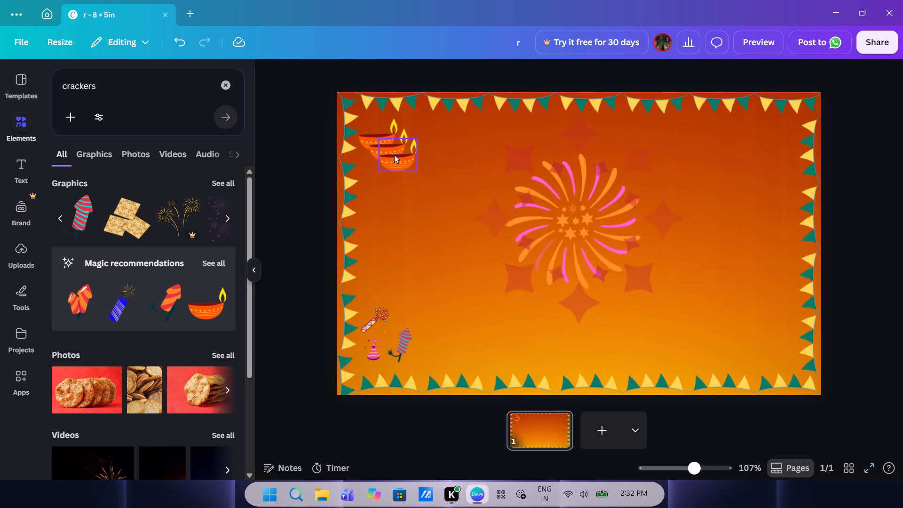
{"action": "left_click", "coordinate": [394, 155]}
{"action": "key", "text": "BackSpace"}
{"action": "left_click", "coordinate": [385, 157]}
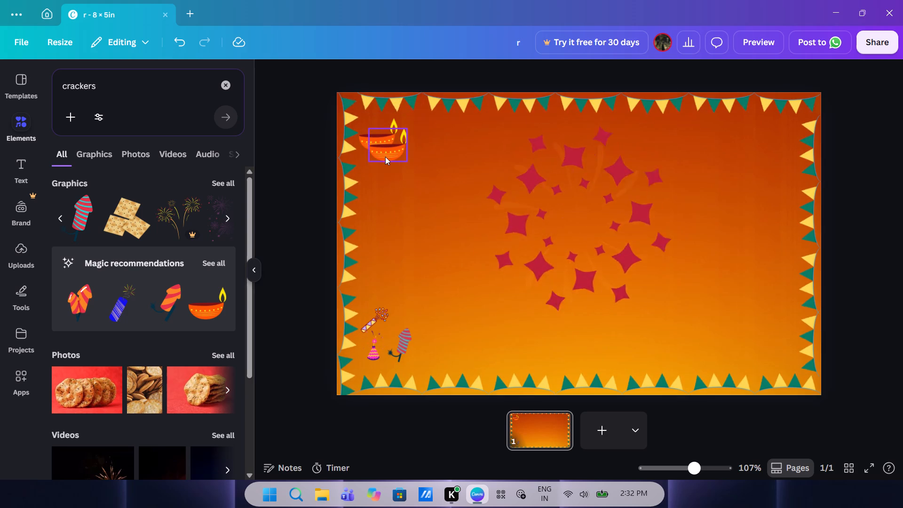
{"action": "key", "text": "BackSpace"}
Shrink the diya lamp in the page's top-left corner to about half its size.
{"action": "left_click", "coordinate": [386, 150]}
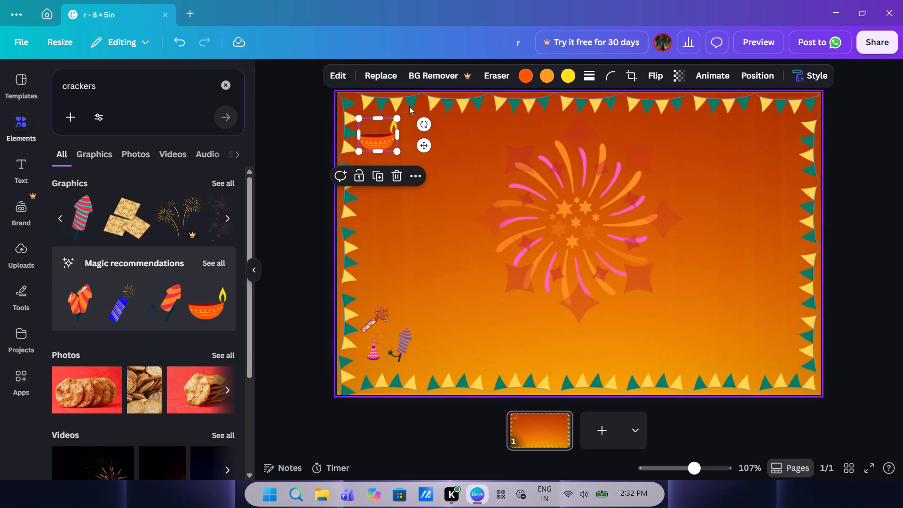
{"action": "left_click_drag", "start_coordinate": [397, 114], "coordinate": [383, 134]}
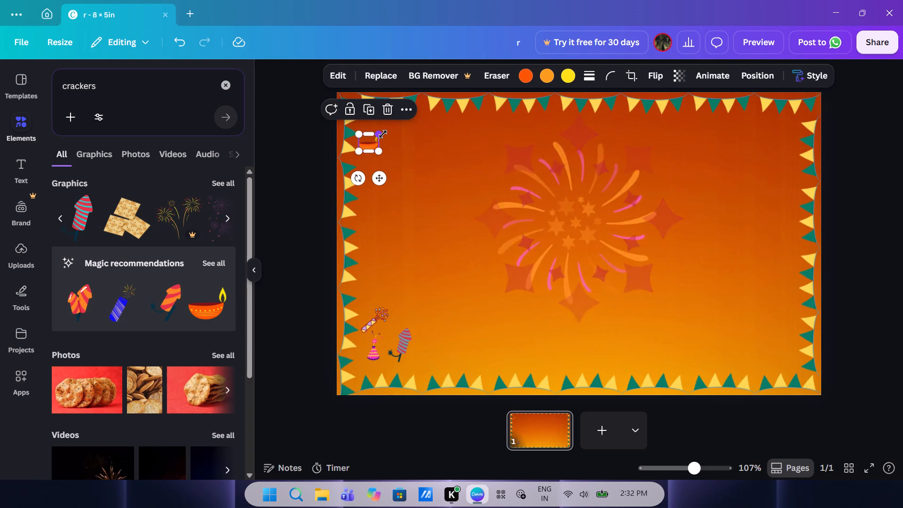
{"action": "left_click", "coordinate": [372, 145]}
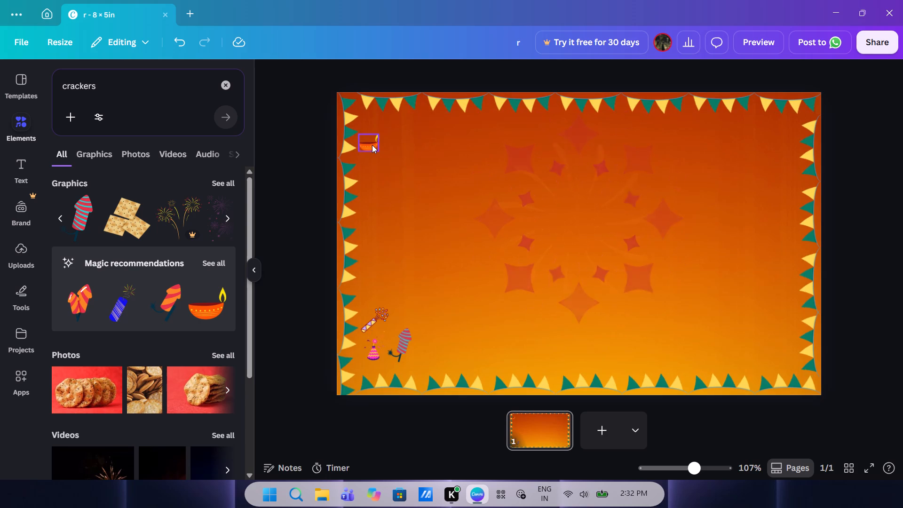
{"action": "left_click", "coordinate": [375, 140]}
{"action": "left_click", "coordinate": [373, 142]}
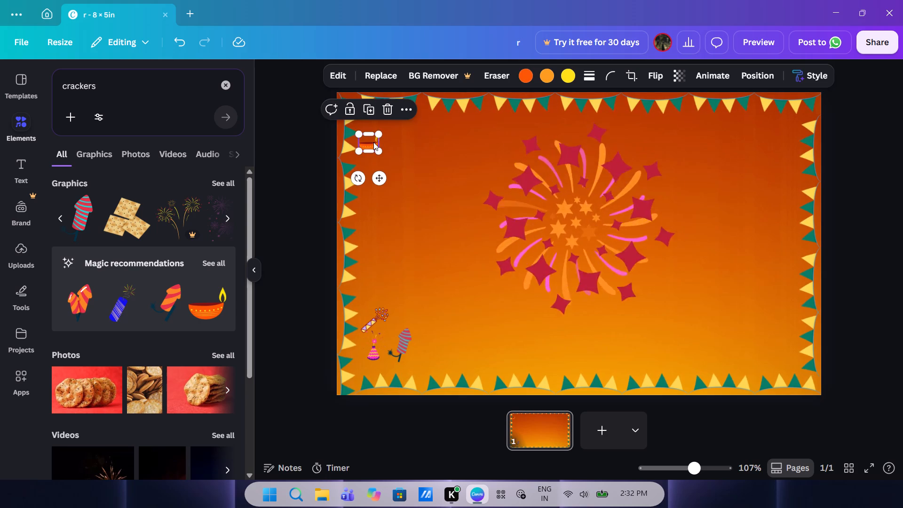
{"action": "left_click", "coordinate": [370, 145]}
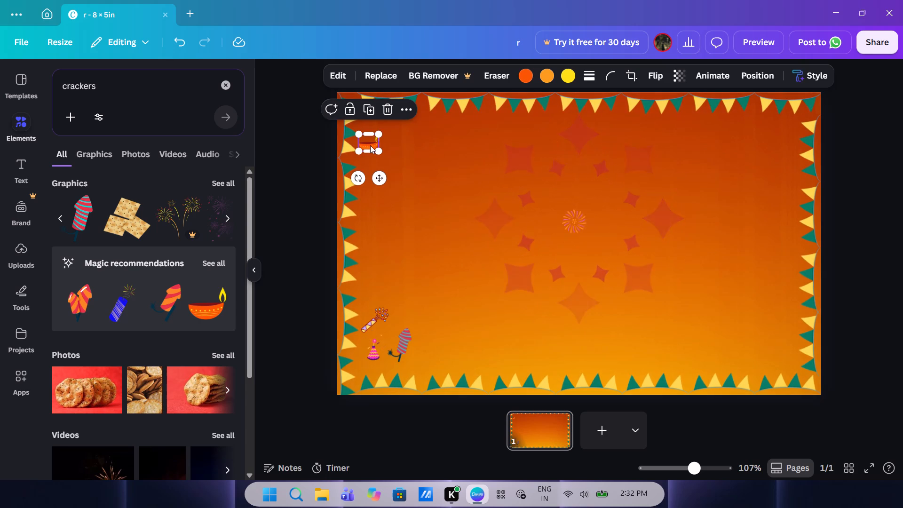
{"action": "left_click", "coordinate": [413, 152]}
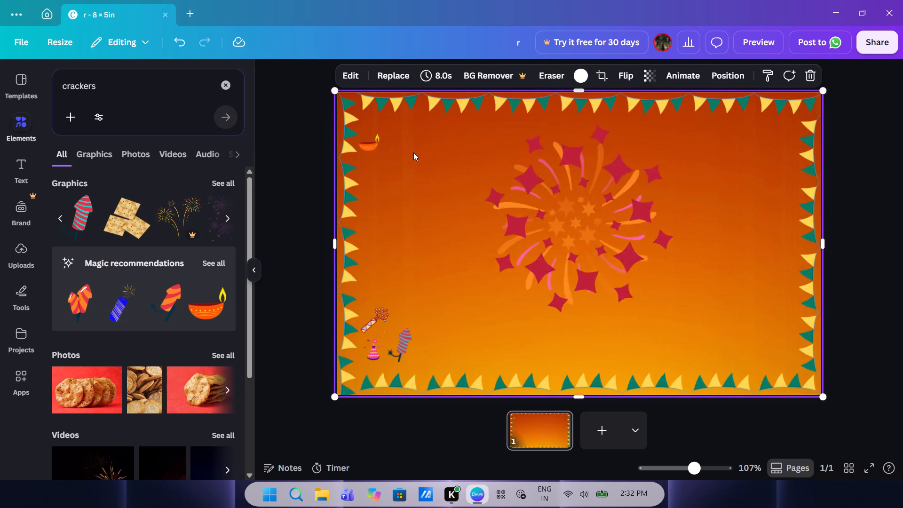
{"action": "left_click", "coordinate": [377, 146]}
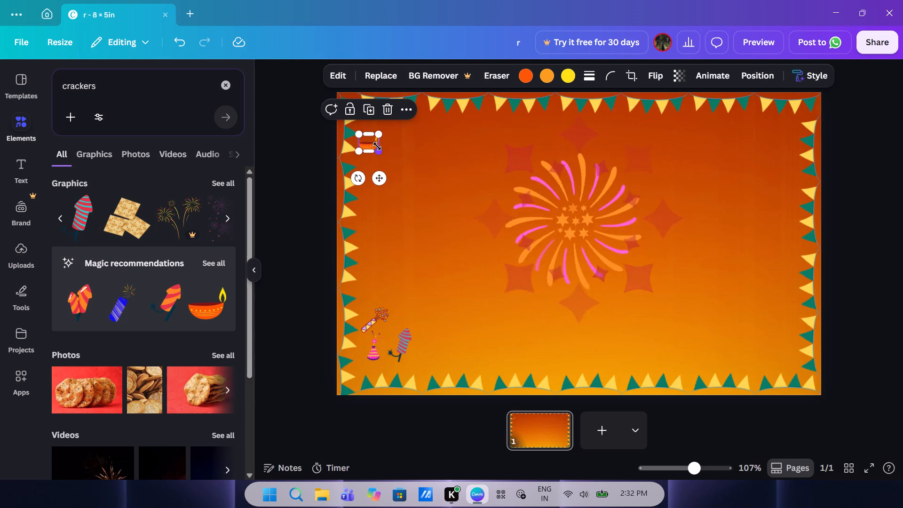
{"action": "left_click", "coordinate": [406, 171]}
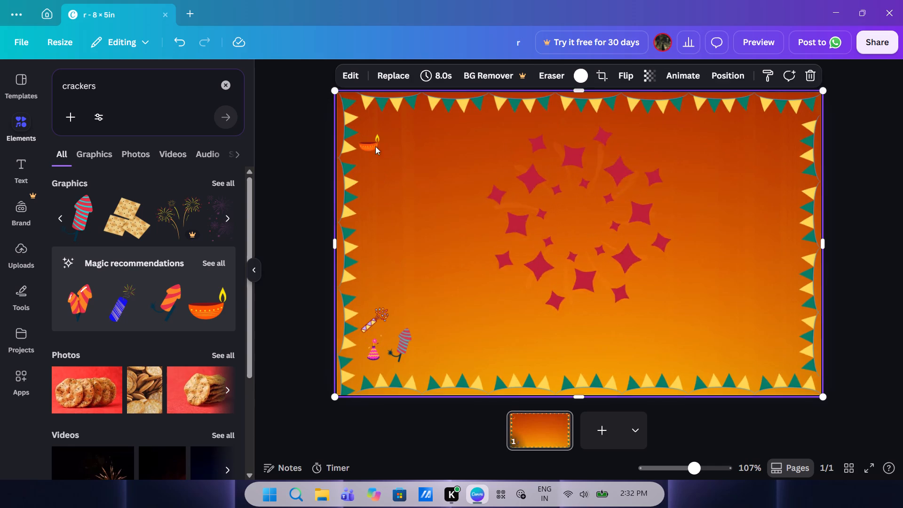
Copy the small diya lamp and paste seven duplicates of it onto the page.
{"action": "left_click", "coordinate": [360, 134]}
{"action": "key", "text": "ctrl+c"}
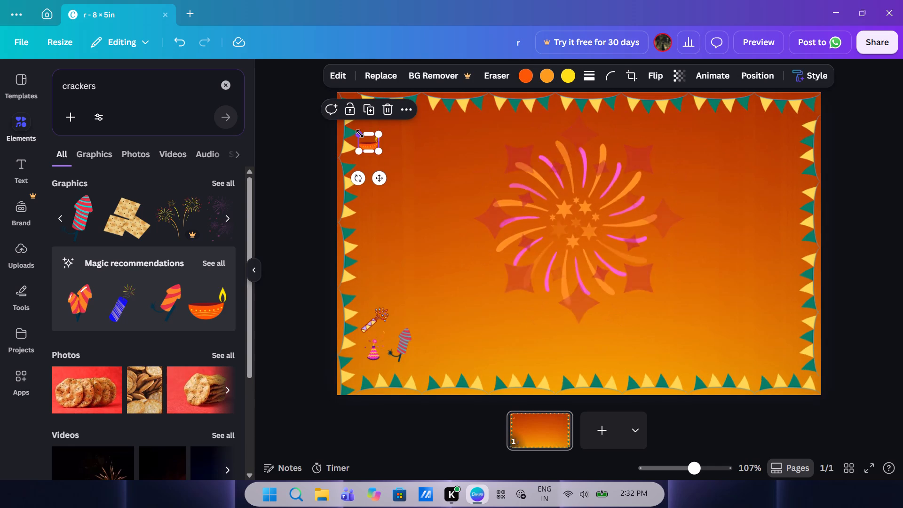
{"action": "key", "text": "ctrl+v"}
{"action": "key", "text": "ctrl+v"}
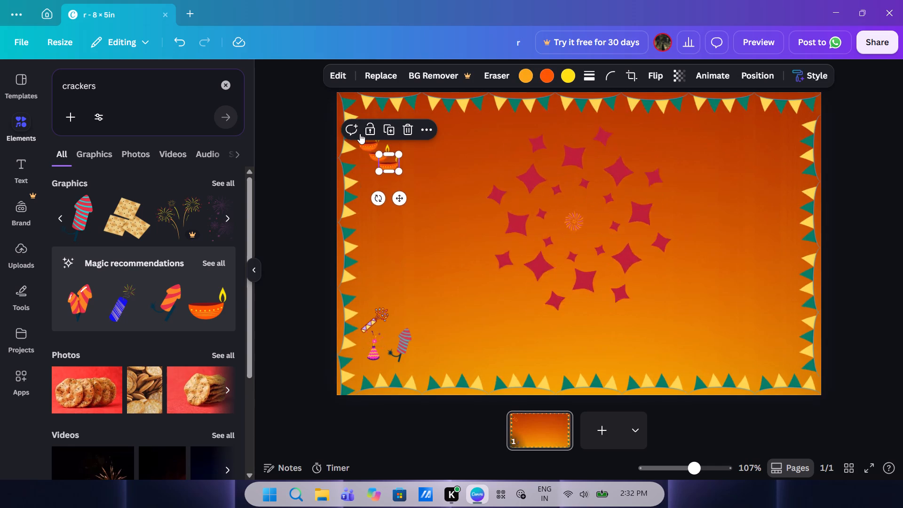
{"action": "key", "text": "ctrl+v"}
{"action": "key", "text": "ctrl+v"}
{"action": "key", "text": "ctrl+v"}
{"action": "key", "text": "ctrl+v"}
{"action": "key", "text": "ctrl+v"}
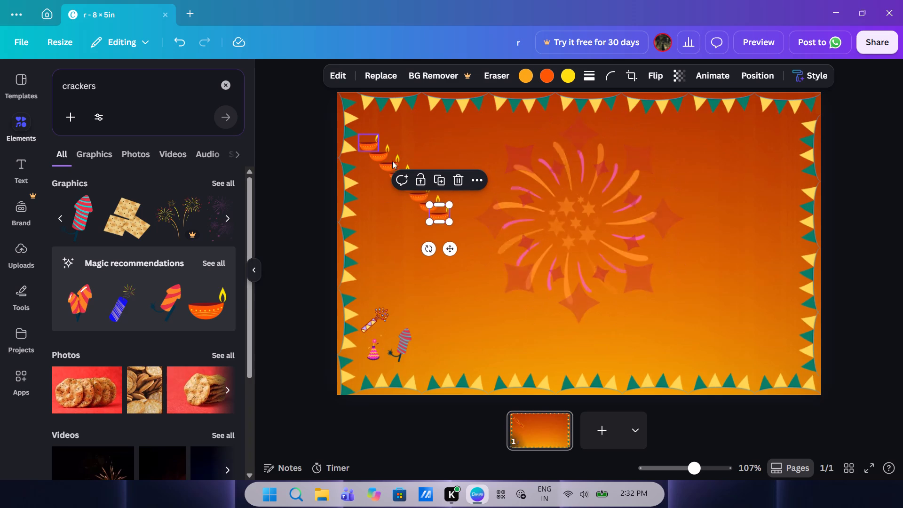
Move two of the duplicated diyas up beside the first one to form a row of three touching lamps.
{"action": "left_click", "coordinate": [381, 156]}
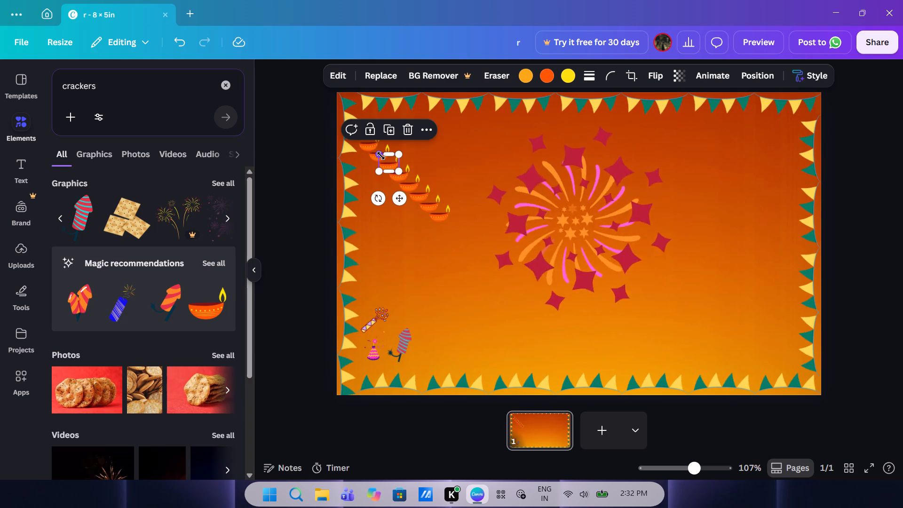
{"action": "left_click", "coordinate": [366, 164]}
{"action": "left_click", "coordinate": [372, 155]}
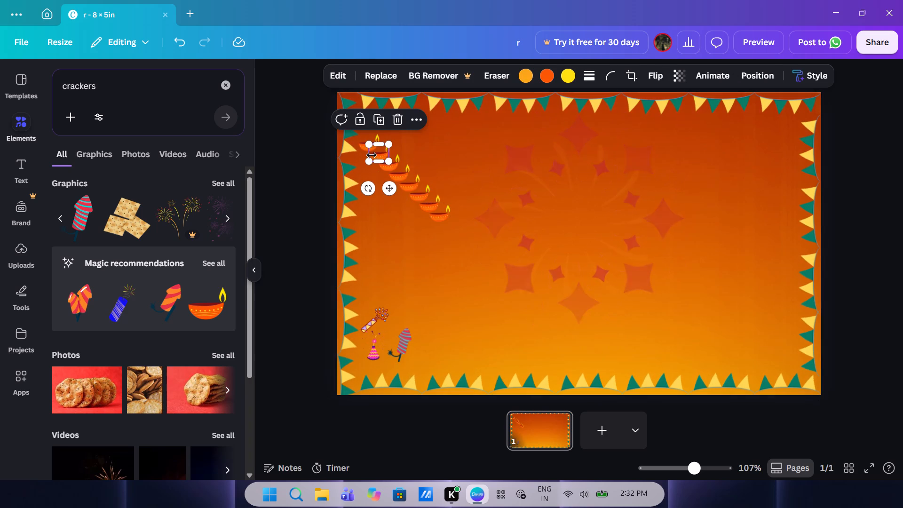
{"action": "left_click_drag", "start_coordinate": [388, 186], "coordinate": [400, 171]}
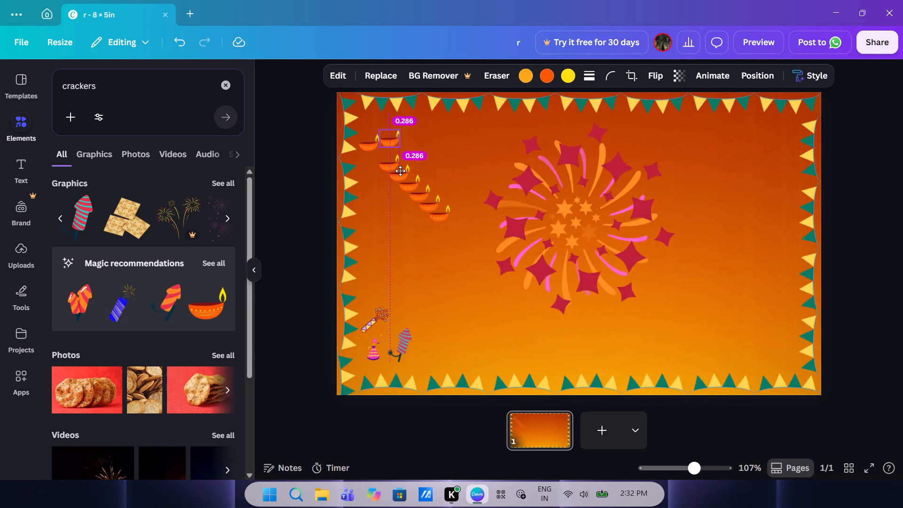
{"action": "left_click_drag", "start_coordinate": [400, 171], "coordinate": [401, 176]}
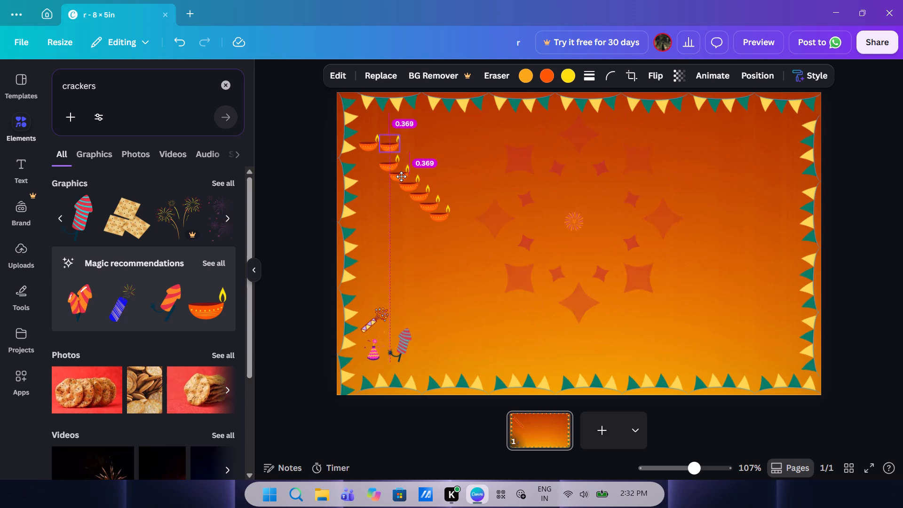
{"action": "left_click_drag", "start_coordinate": [401, 176], "coordinate": [400, 176]}
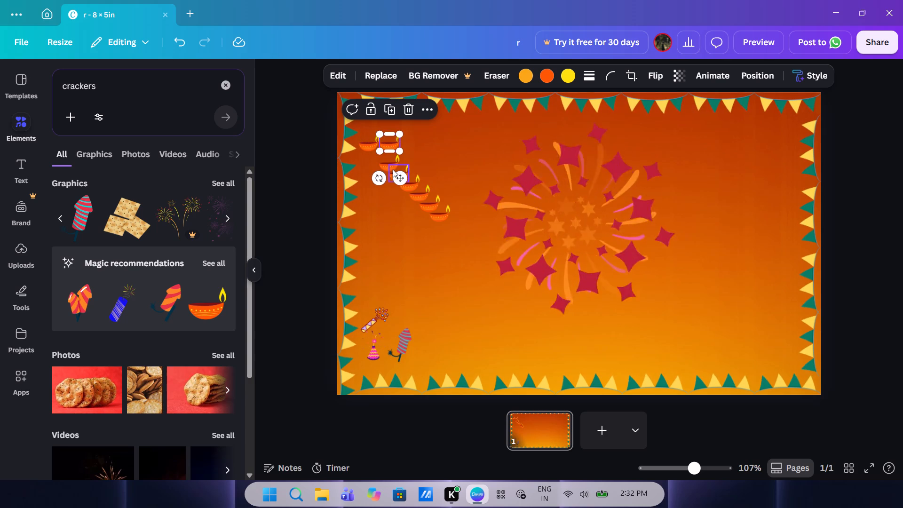
{"action": "left_click", "coordinate": [389, 166]}
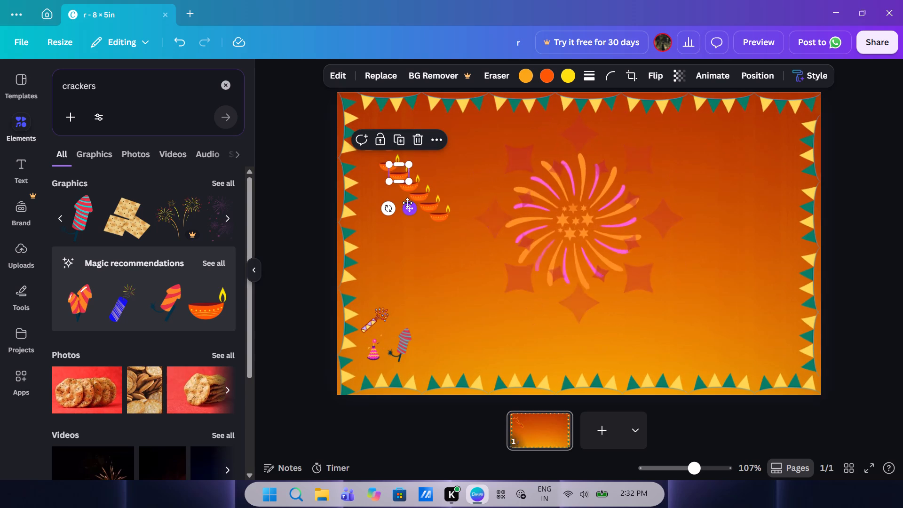
{"action": "left_click_drag", "start_coordinate": [407, 203], "coordinate": [422, 171]}
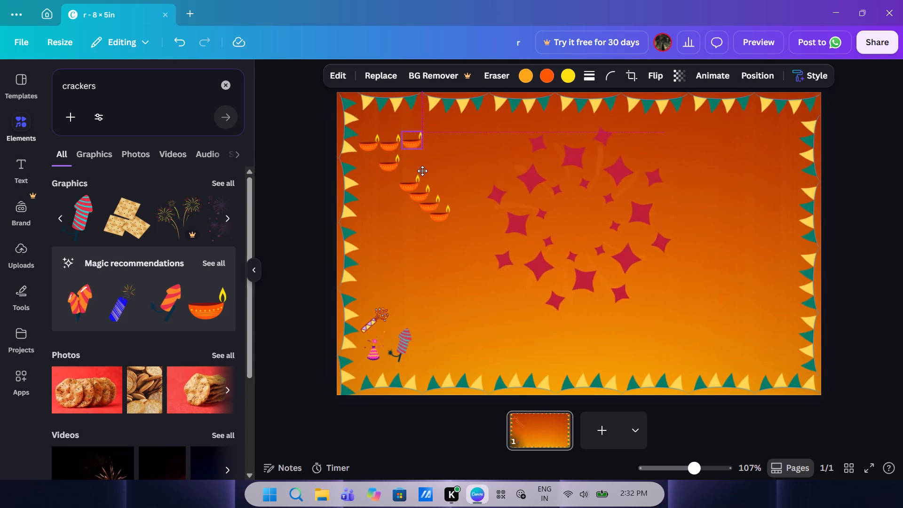
{"action": "left_click_drag", "start_coordinate": [422, 171], "coordinate": [419, 171]}
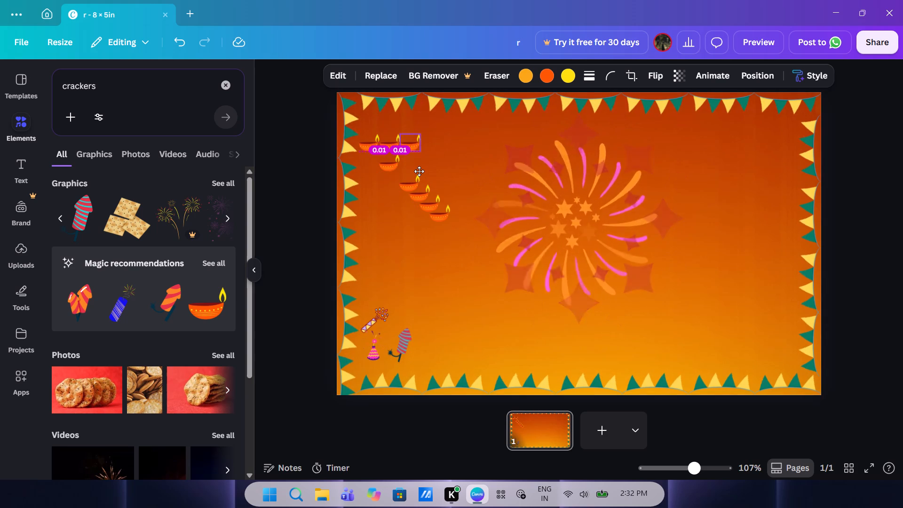
{"action": "left_click_drag", "start_coordinate": [419, 171], "coordinate": [418, 173]}
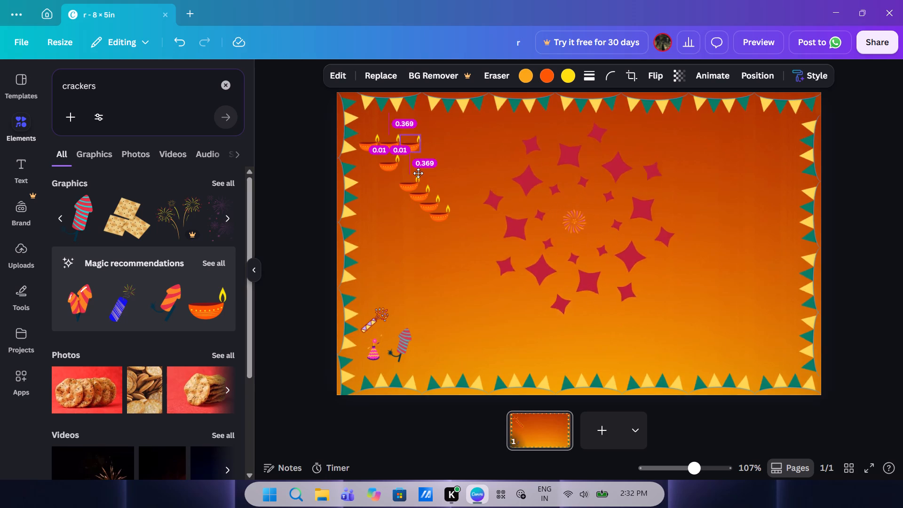
{"action": "left_click_drag", "start_coordinate": [418, 173], "coordinate": [418, 173]}
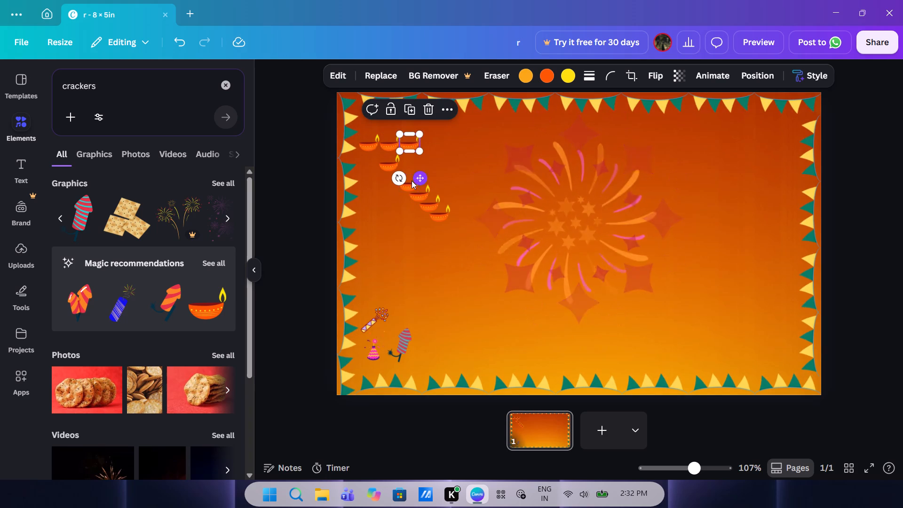
Arrange three more duplicated diyas side by side in a second row directly beneath the first row, offset slightly to the right.
{"action": "left_click", "coordinate": [389, 171]}
{"action": "left_click_drag", "start_coordinate": [396, 199], "coordinate": [441, 179]}
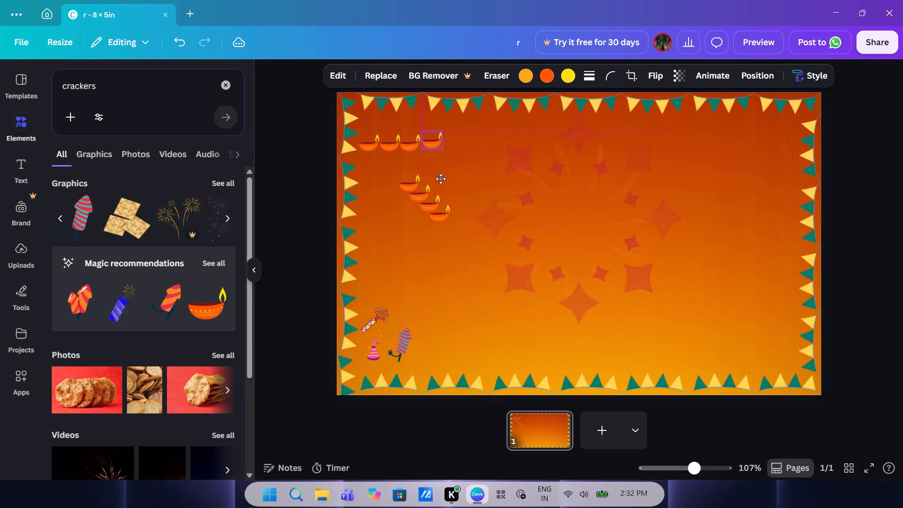
{"action": "left_click_drag", "start_coordinate": [441, 179], "coordinate": [381, 194]}
{"action": "left_click", "coordinate": [412, 186]}
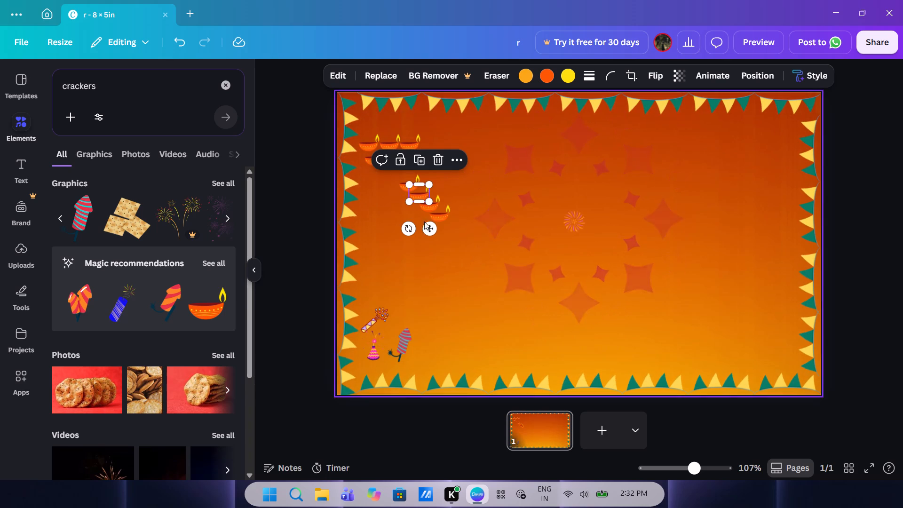
{"action": "left_click_drag", "start_coordinate": [431, 227], "coordinate": [411, 191]}
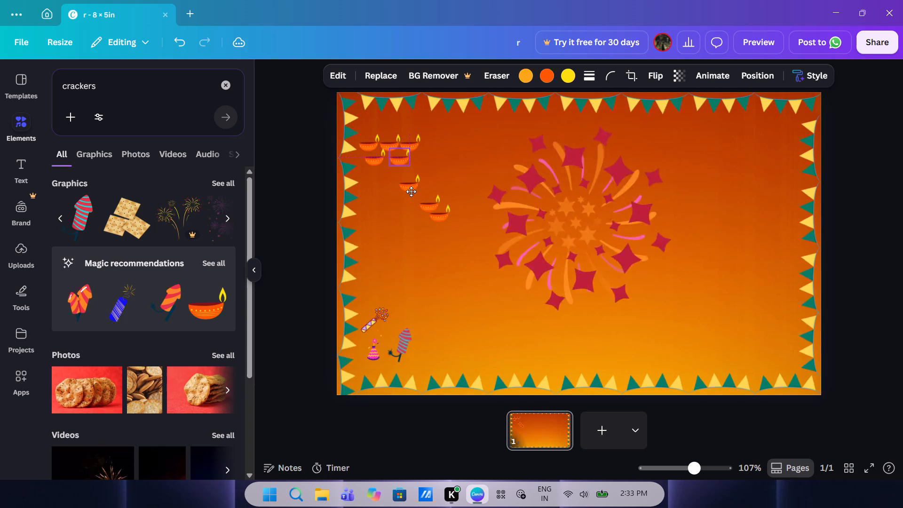
{"action": "left_click_drag", "start_coordinate": [411, 191], "coordinate": [408, 191]}
{"action": "left_click", "coordinate": [429, 209]}
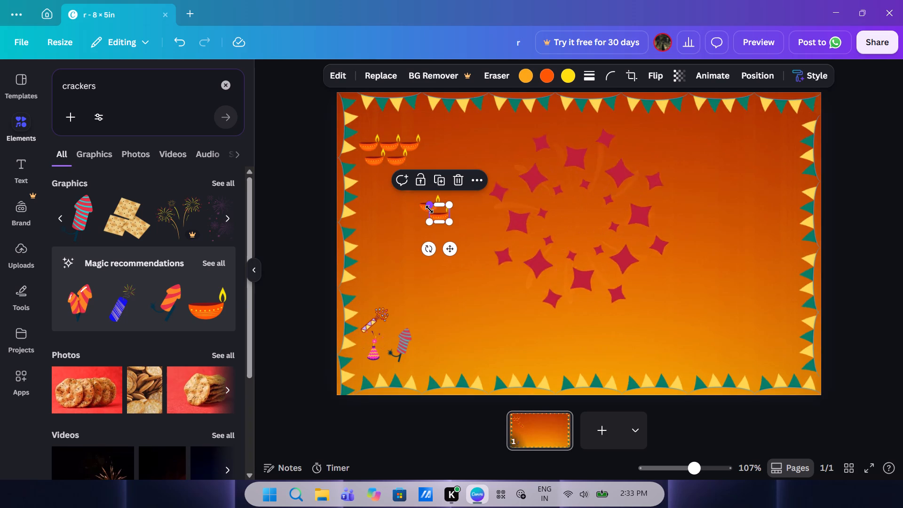
{"action": "left_click_drag", "start_coordinate": [448, 252], "coordinate": [388, 193]}
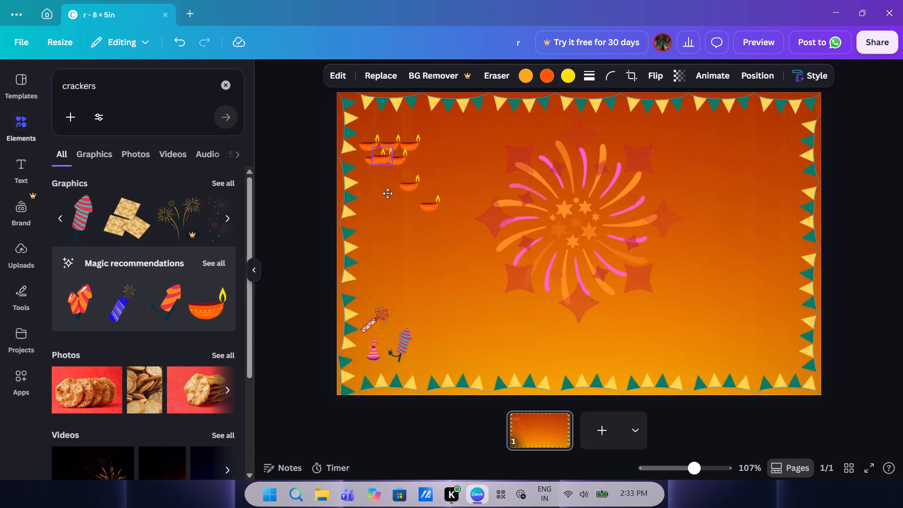
{"action": "left_click_drag", "start_coordinate": [388, 193], "coordinate": [426, 198]}
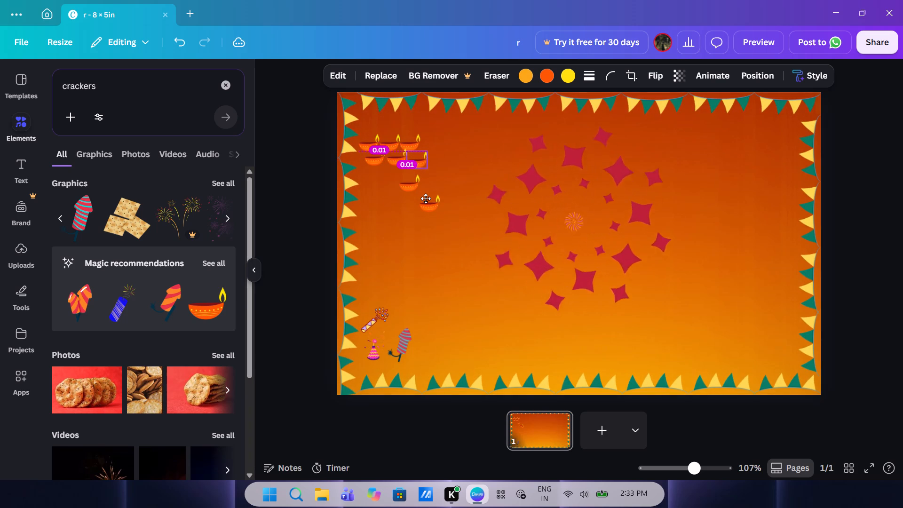
{"action": "left_click_drag", "start_coordinate": [426, 198], "coordinate": [426, 196]}
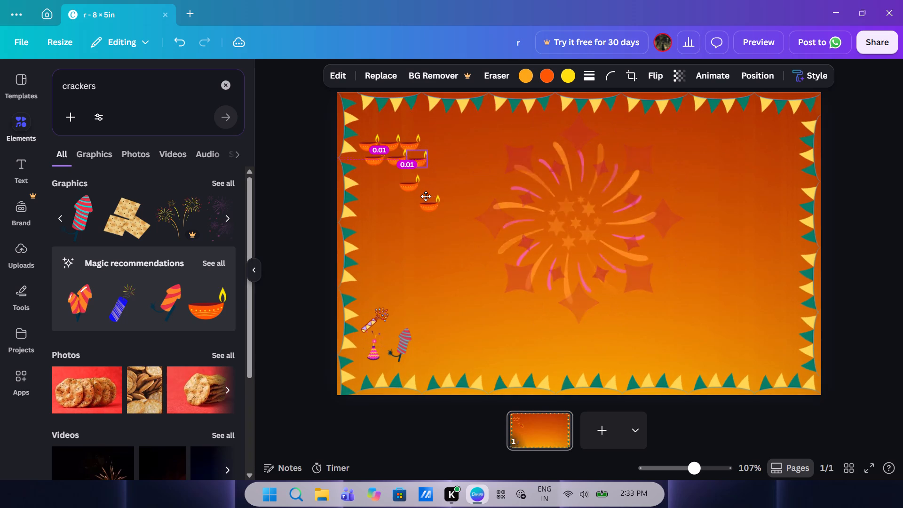
{"action": "left_click_drag", "start_coordinate": [426, 196], "coordinate": [426, 196]}
Move one of the remaining diyas to the right end of the top row as its fourth lamp.
{"action": "left_click", "coordinate": [432, 212]}
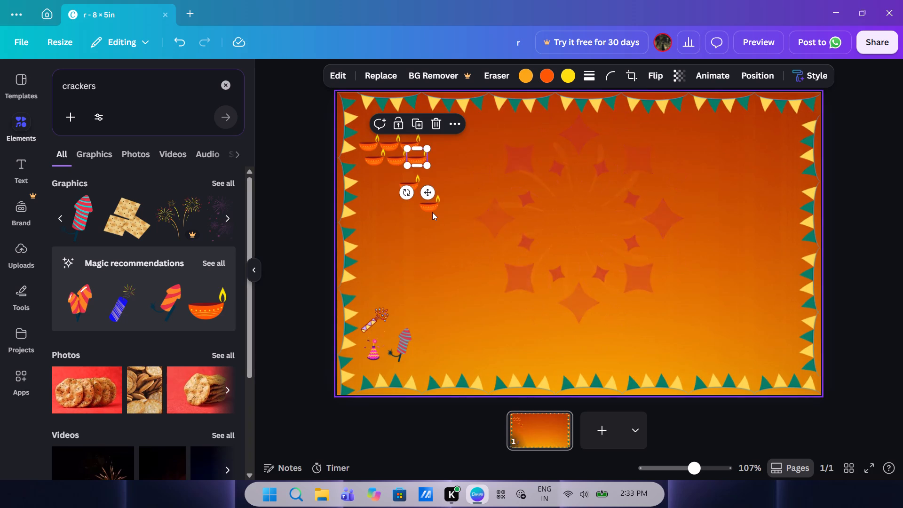
{"action": "left_click", "coordinate": [431, 209]}
{"action": "left_click_drag", "start_coordinate": [441, 238], "coordinate": [457, 174]}
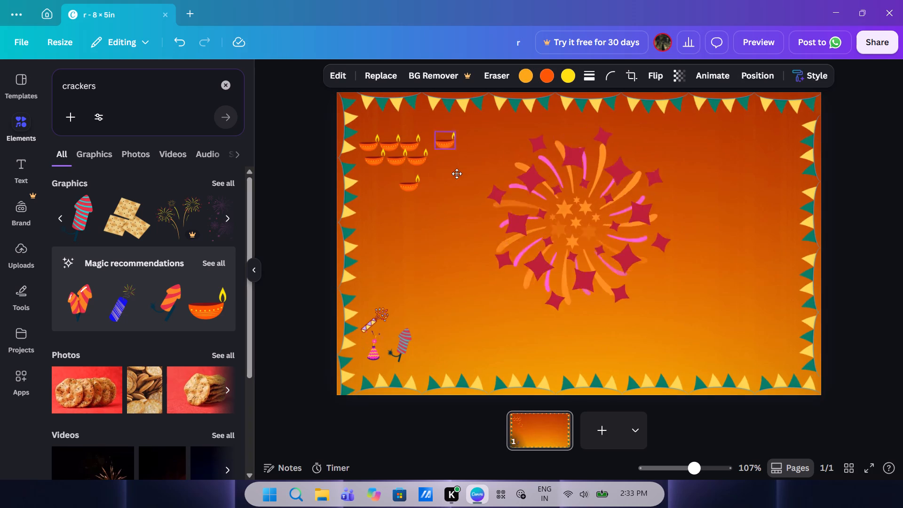
{"action": "left_click_drag", "start_coordinate": [457, 174], "coordinate": [444, 175]}
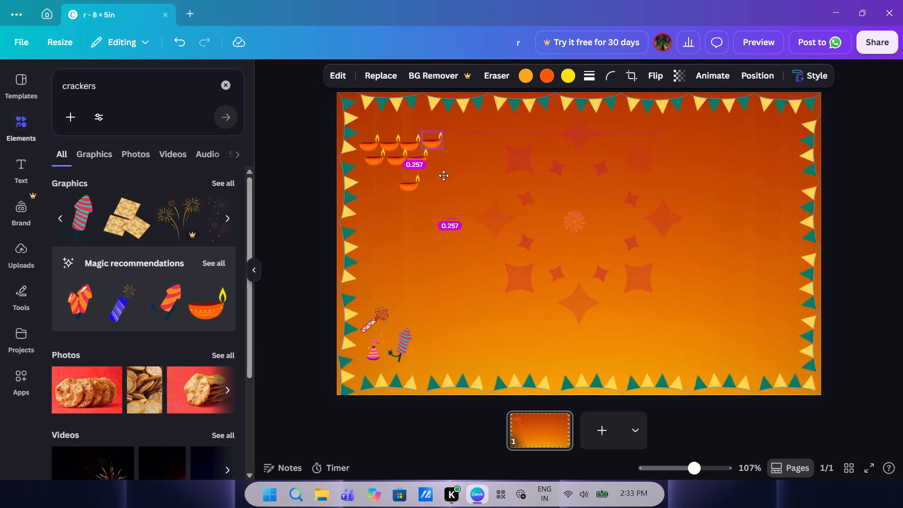
{"action": "left_click_drag", "start_coordinate": [444, 175], "coordinate": [442, 177]}
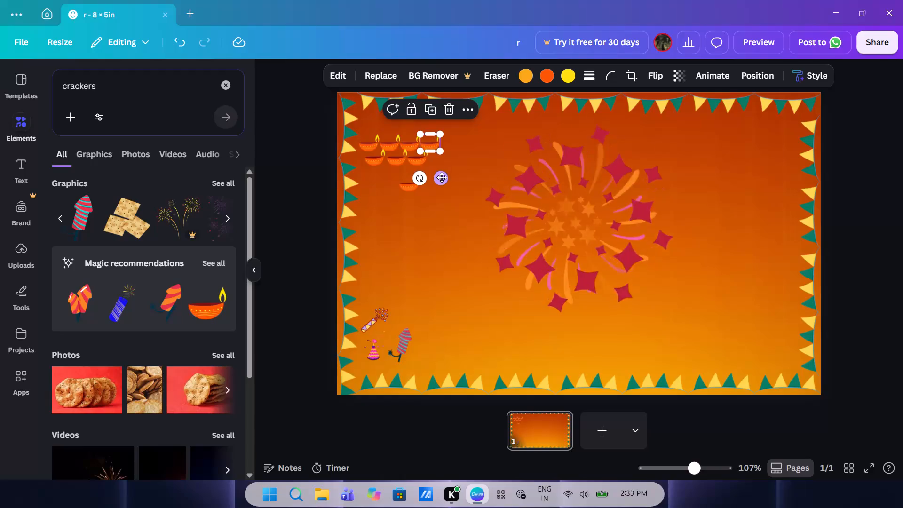
Nudge the second row's rightmost diya slightly right and place the last diya centred beneath that row.
{"action": "left_click", "coordinate": [412, 165]}
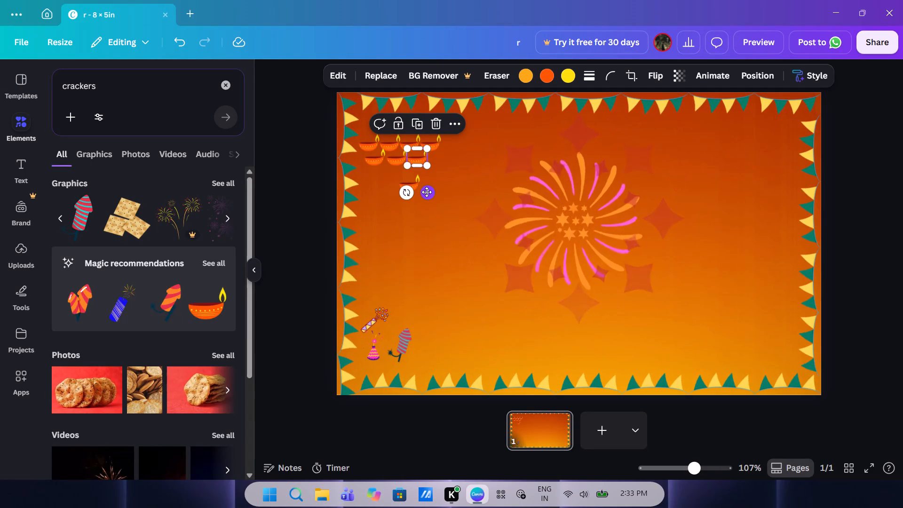
{"action": "left_click", "coordinate": [427, 192]}
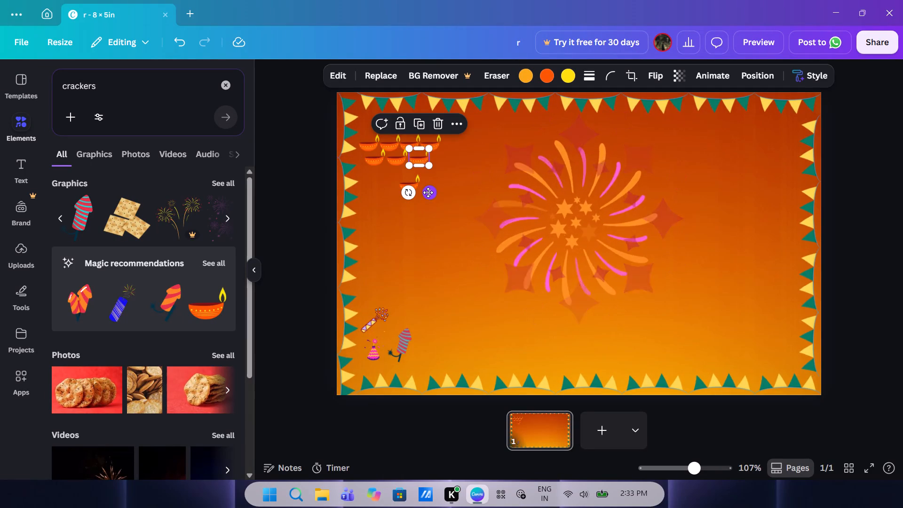
{"action": "left_click", "coordinate": [393, 214]}
{"action": "left_click", "coordinate": [404, 183]}
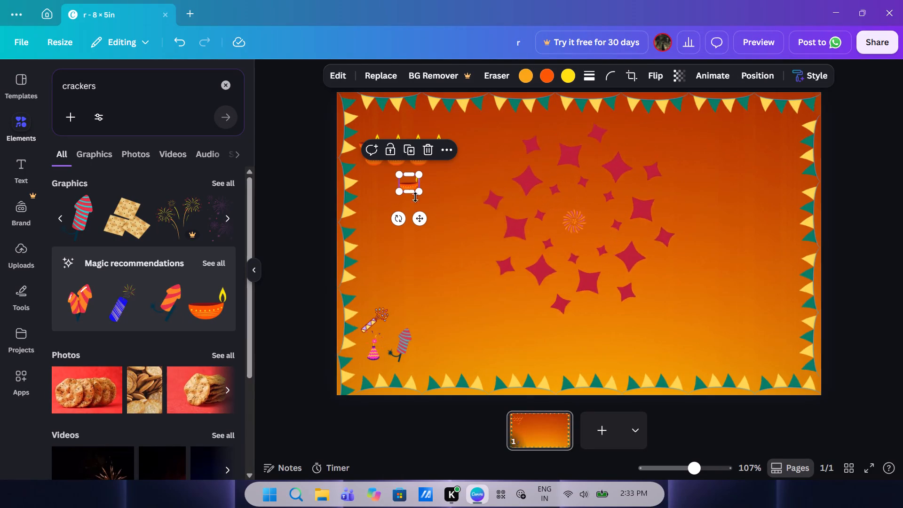
{"action": "left_click_drag", "start_coordinate": [419, 214], "coordinate": [404, 206]}
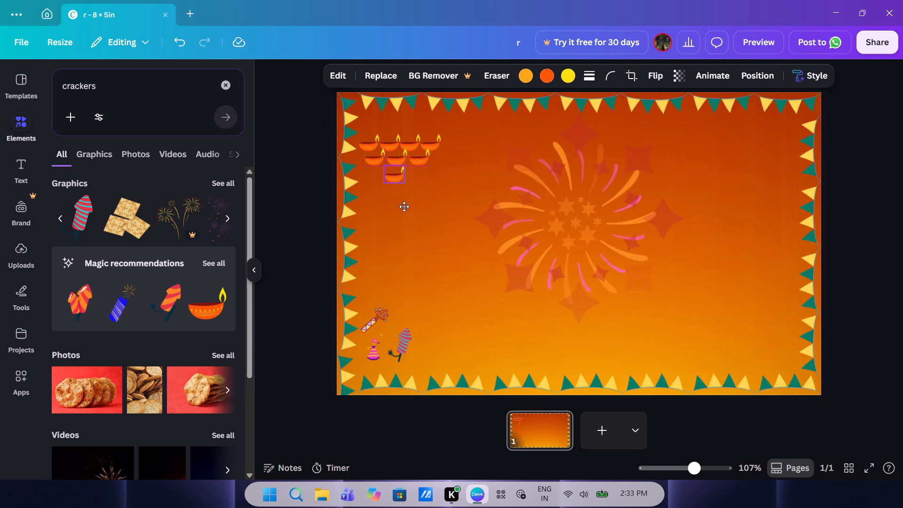
{"action": "left_click_drag", "start_coordinate": [404, 206], "coordinate": [407, 207]}
{"action": "left_click", "coordinate": [462, 182]}
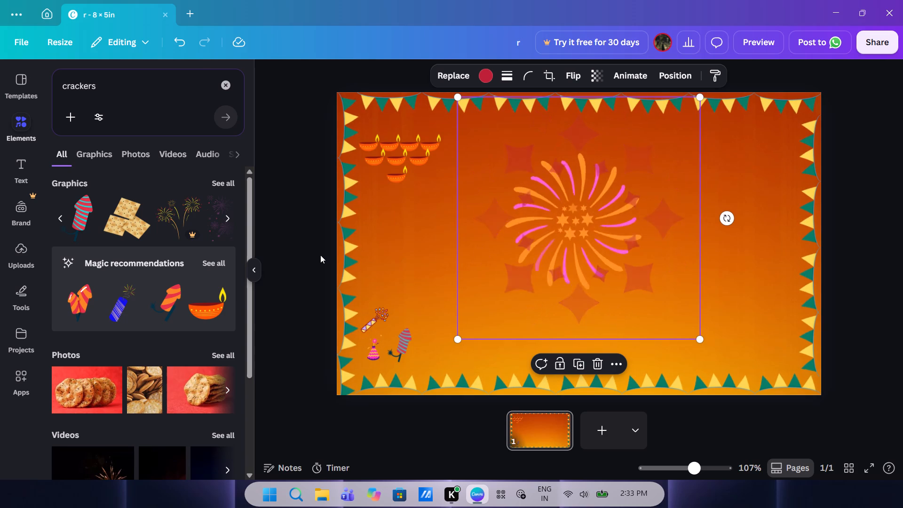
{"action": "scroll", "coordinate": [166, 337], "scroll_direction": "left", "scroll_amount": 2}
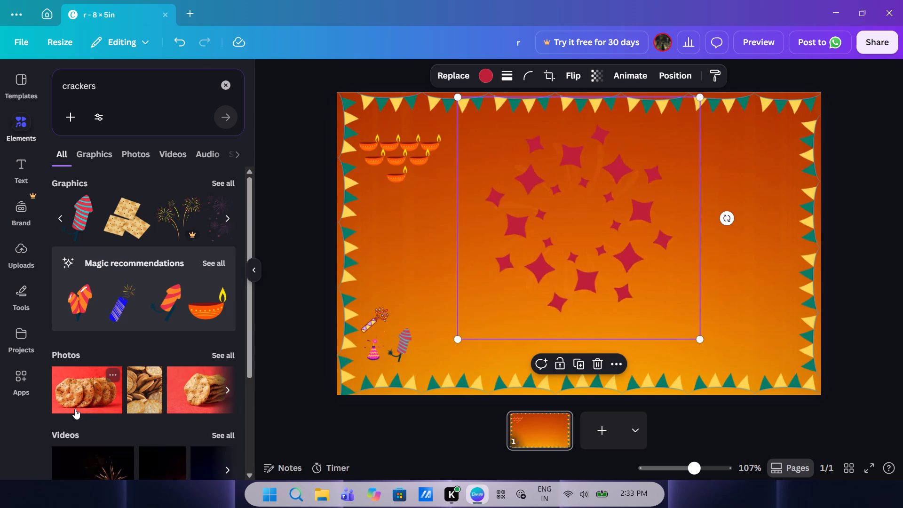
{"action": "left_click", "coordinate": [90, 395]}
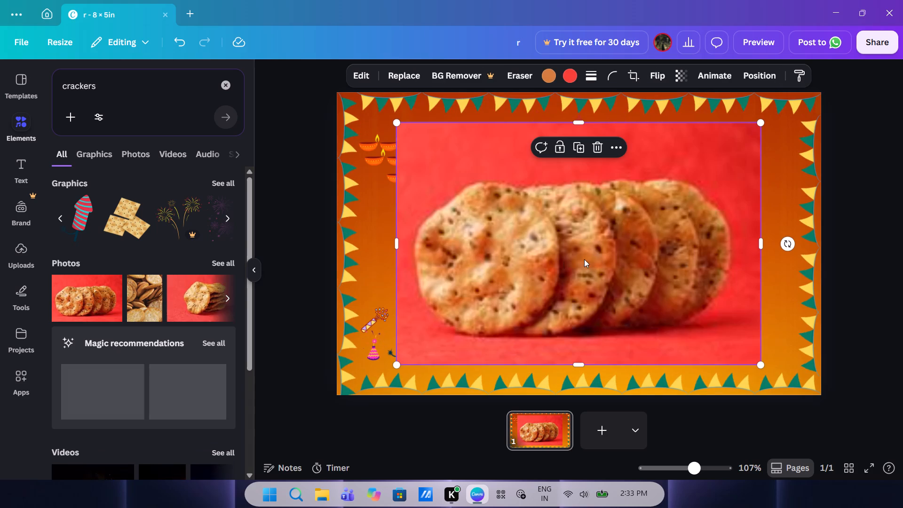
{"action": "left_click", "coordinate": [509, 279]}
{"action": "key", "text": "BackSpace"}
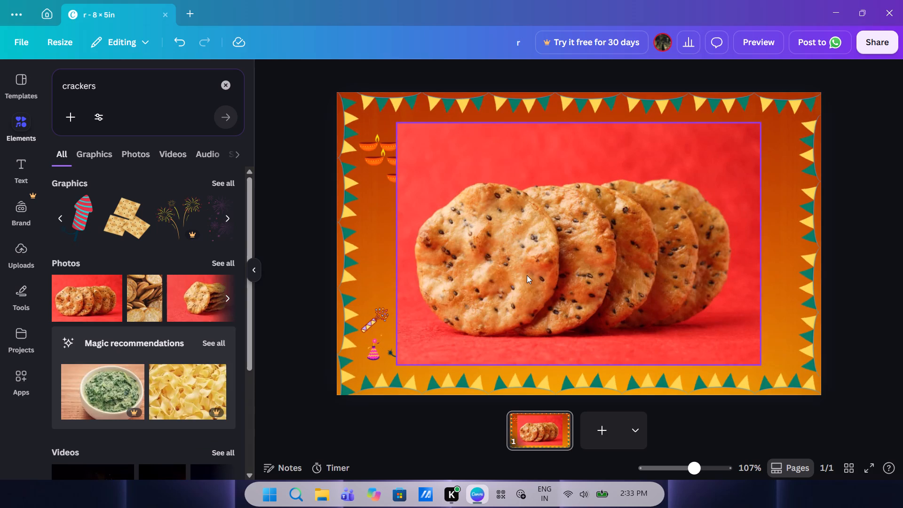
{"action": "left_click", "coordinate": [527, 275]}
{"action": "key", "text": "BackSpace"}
Add the square cracker biscuits graphic, shrink it to a small size, and place it inside the bunting near the page's top-right corner.
{"action": "scroll", "coordinate": [112, 265], "scroll_direction": "up", "scroll_amount": 1}
{"action": "left_click", "coordinate": [130, 218]}
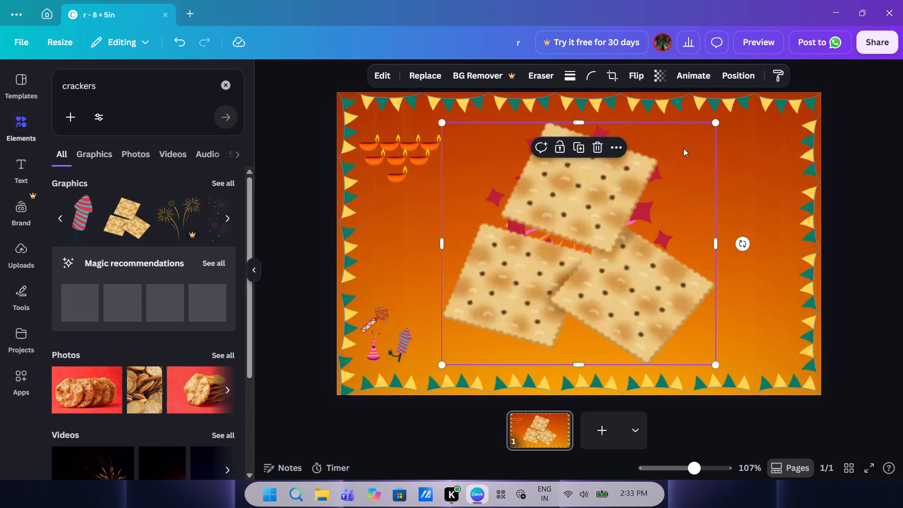
{"action": "left_click_drag", "start_coordinate": [713, 120], "coordinate": [501, 286]}
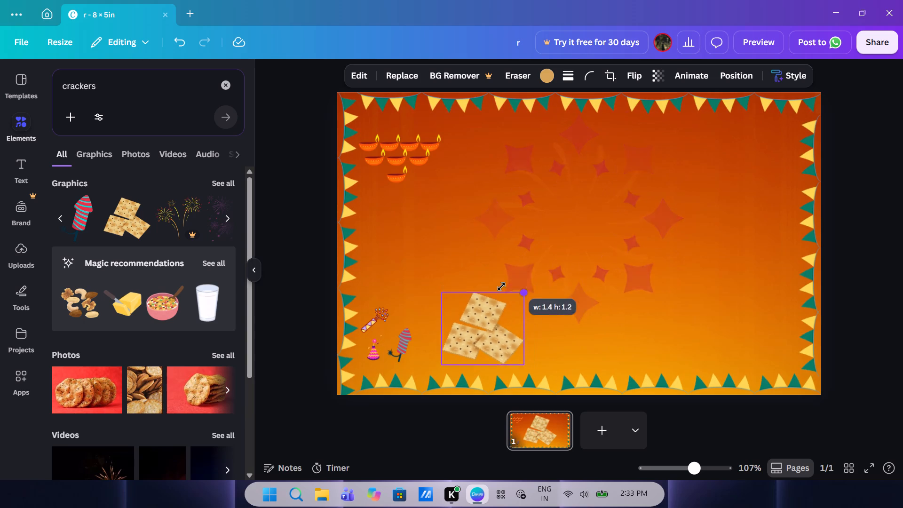
{"action": "left_click_drag", "start_coordinate": [501, 286], "coordinate": [475, 310]}
{"action": "left_click_drag", "start_coordinate": [467, 341], "coordinate": [762, 137]}
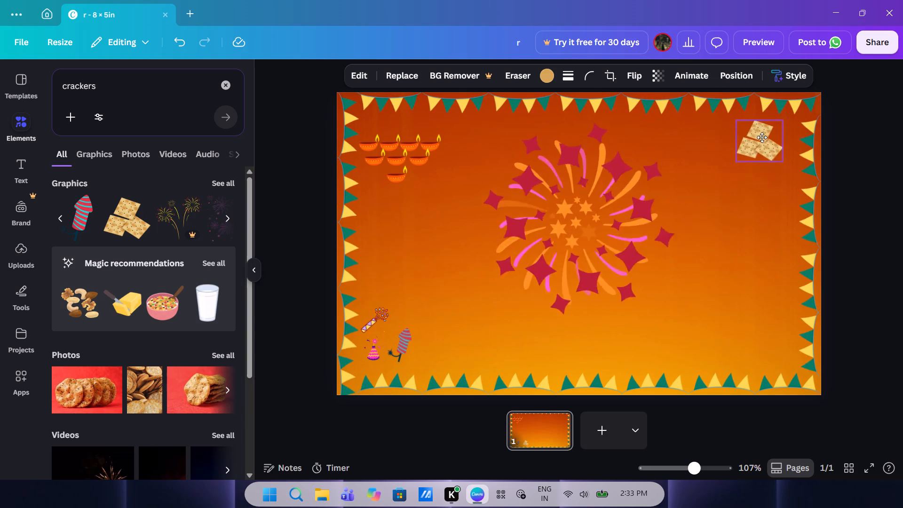
{"action": "left_click_drag", "start_coordinate": [762, 137], "coordinate": [740, 141]}
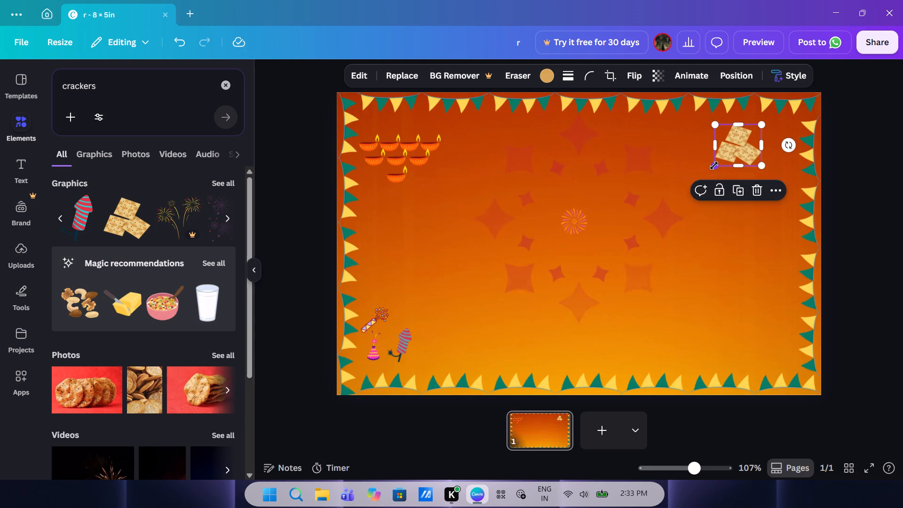
{"action": "left_click_drag", "start_coordinate": [714, 166], "coordinate": [721, 151]}
{"action": "left_click", "coordinate": [703, 136]}
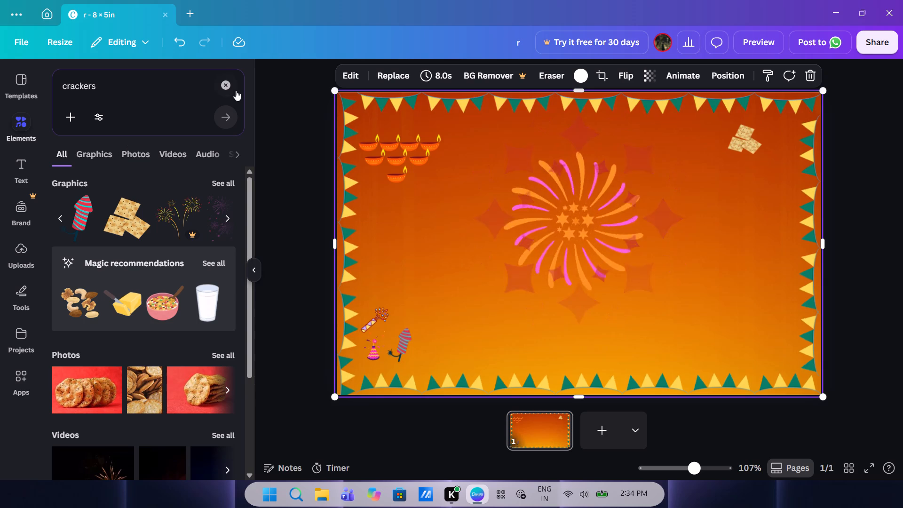
Browse the crackers search results and show the full set of graphics results.
{"action": "scroll", "coordinate": [164, 206], "scroll_direction": "left", "scroll_amount": 1}
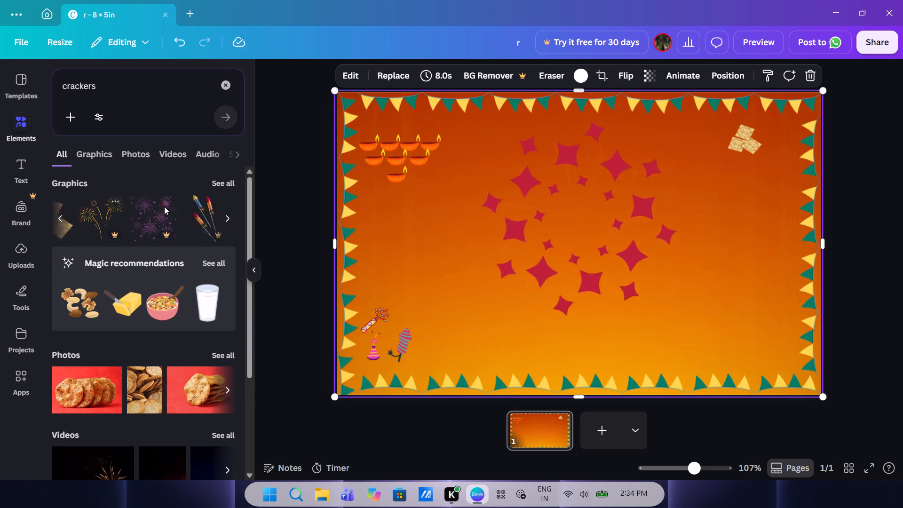
{"action": "scroll", "coordinate": [164, 206], "scroll_direction": "left", "scroll_amount": 1}
{"action": "scroll", "coordinate": [121, 224], "scroll_direction": "left", "scroll_amount": 1}
{"action": "scroll", "coordinate": [121, 224], "scroll_direction": "right", "scroll_amount": 1}
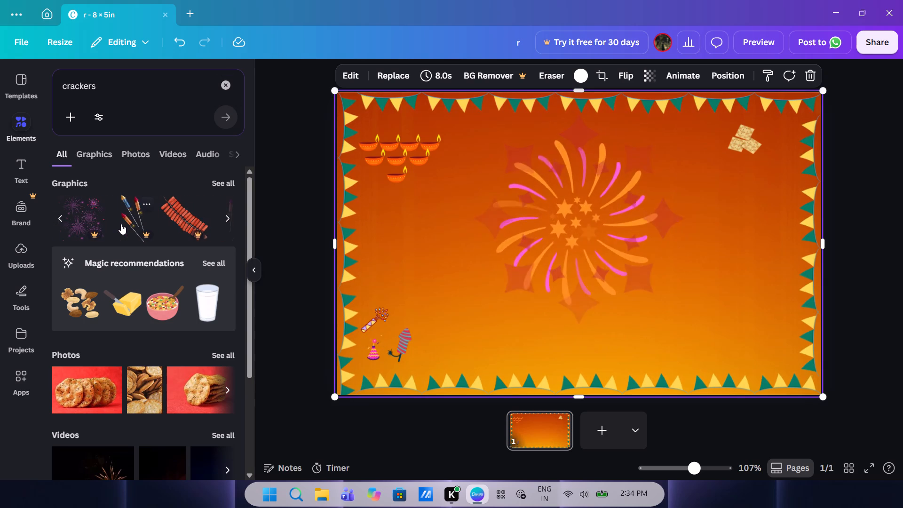
{"action": "scroll", "coordinate": [149, 427], "scroll_direction": "down", "scroll_amount": 2}
{"action": "scroll", "coordinate": [149, 427], "scroll_direction": "up", "scroll_amount": 4}
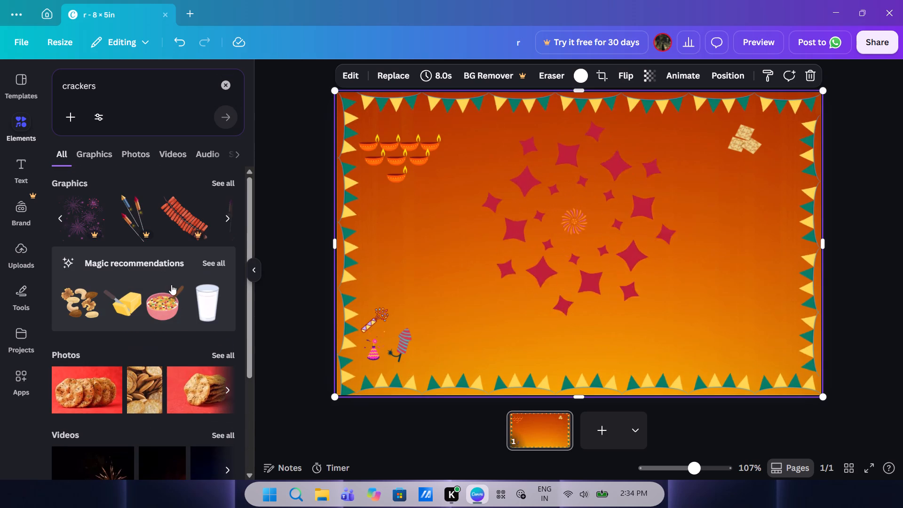
{"action": "scroll", "coordinate": [171, 285], "scroll_direction": "up", "scroll_amount": 2}
{"action": "scroll", "coordinate": [189, 187], "scroll_direction": "left", "scroll_amount": 2}
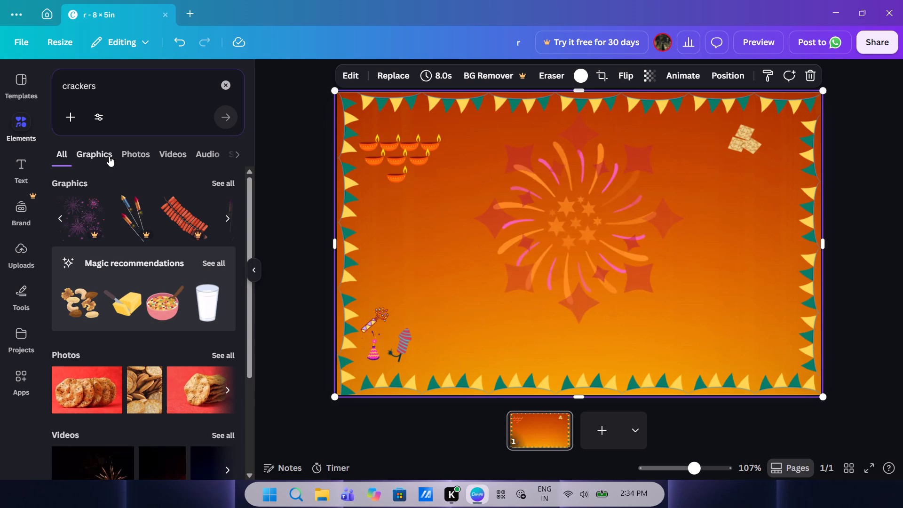
{"action": "left_click", "coordinate": [223, 185]}
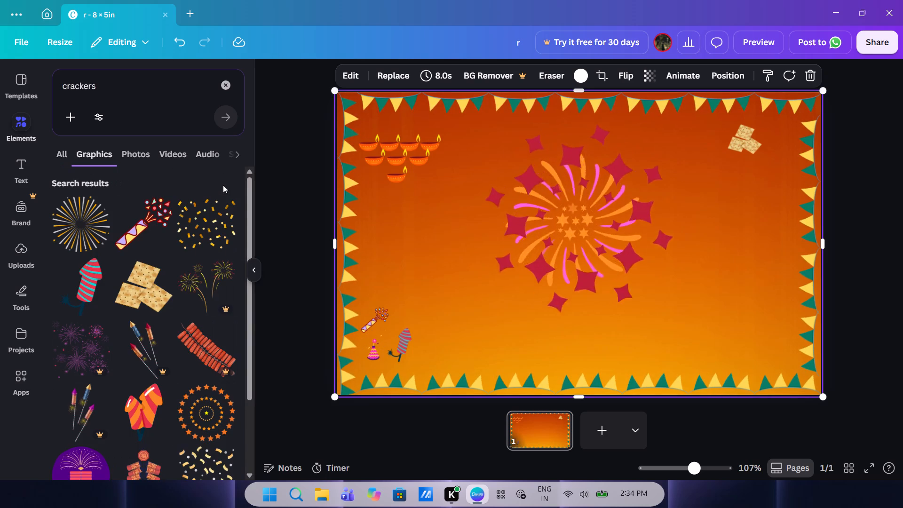
Add the stacked flat crackers graphic, shrink it to a small size, and place it just right of the square cracker biscuits.
{"action": "scroll", "coordinate": [154, 287], "scroll_direction": "down", "scroll_amount": 2}
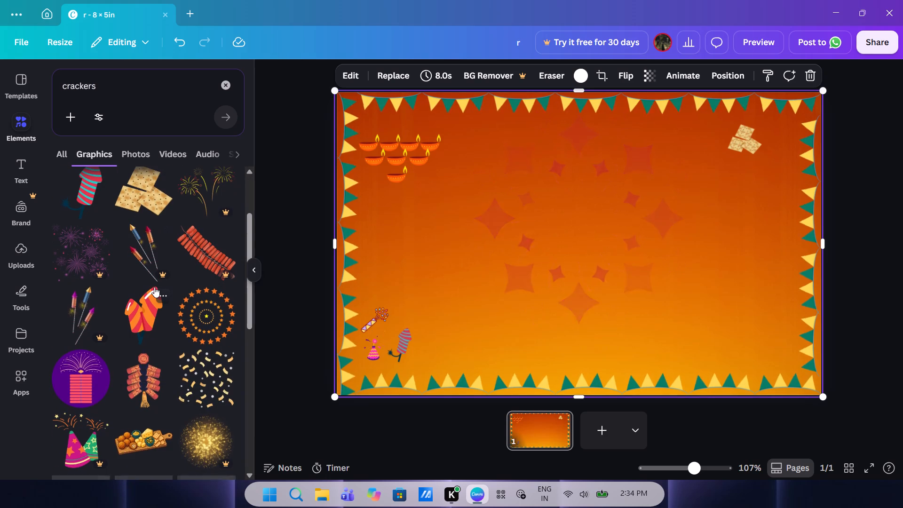
{"action": "scroll", "coordinate": [154, 287], "scroll_direction": "down", "scroll_amount": 1}
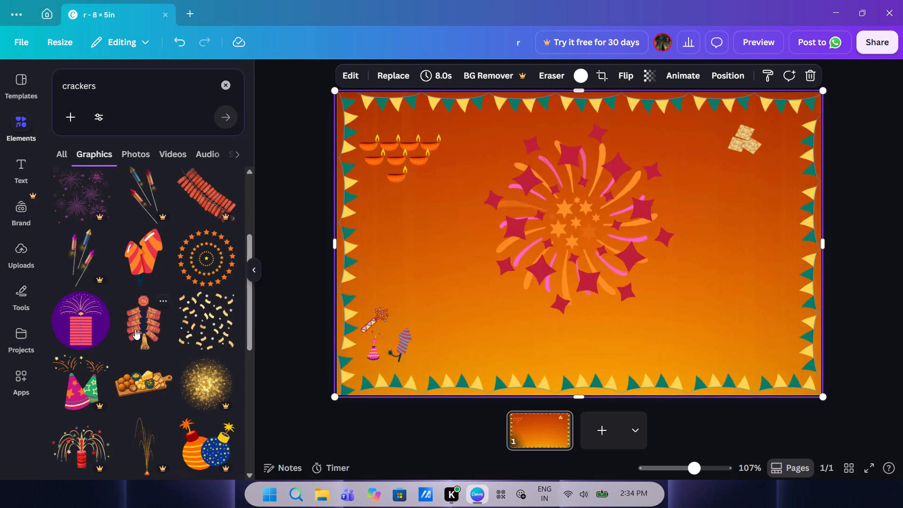
{"action": "scroll", "coordinate": [103, 360], "scroll_direction": "down", "scroll_amount": 1}
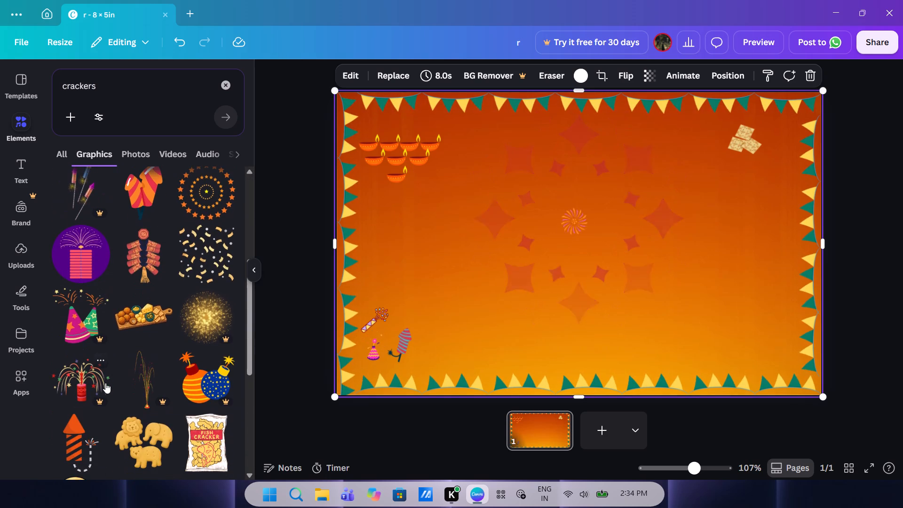
{"action": "scroll", "coordinate": [105, 383], "scroll_direction": "down", "scroll_amount": 4}
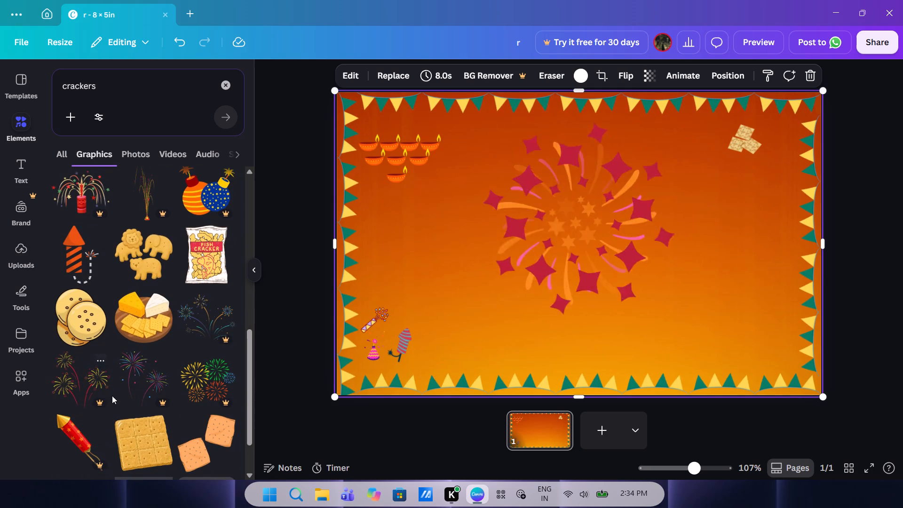
{"action": "scroll", "coordinate": [112, 396], "scroll_direction": "down", "scroll_amount": 1}
{"action": "scroll", "coordinate": [46, 396], "scroll_direction": "down", "scroll_amount": 1}
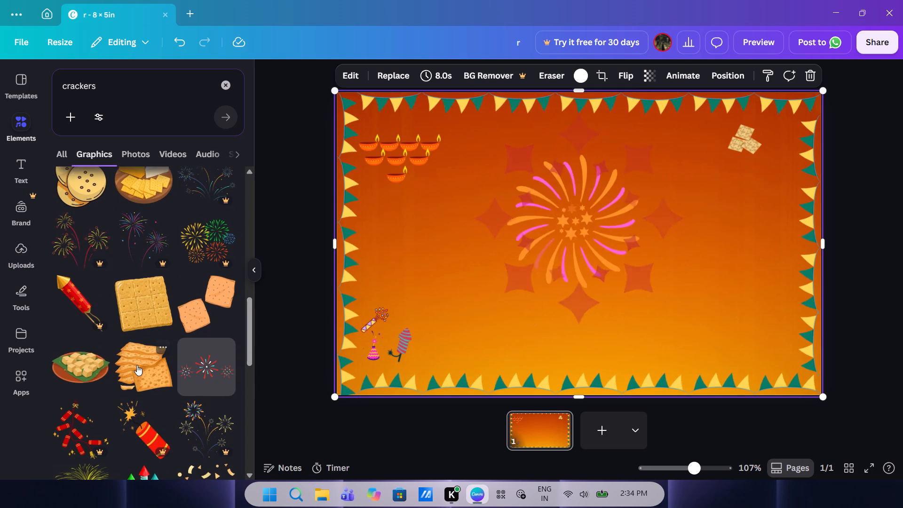
{"action": "left_click", "coordinate": [137, 365]}
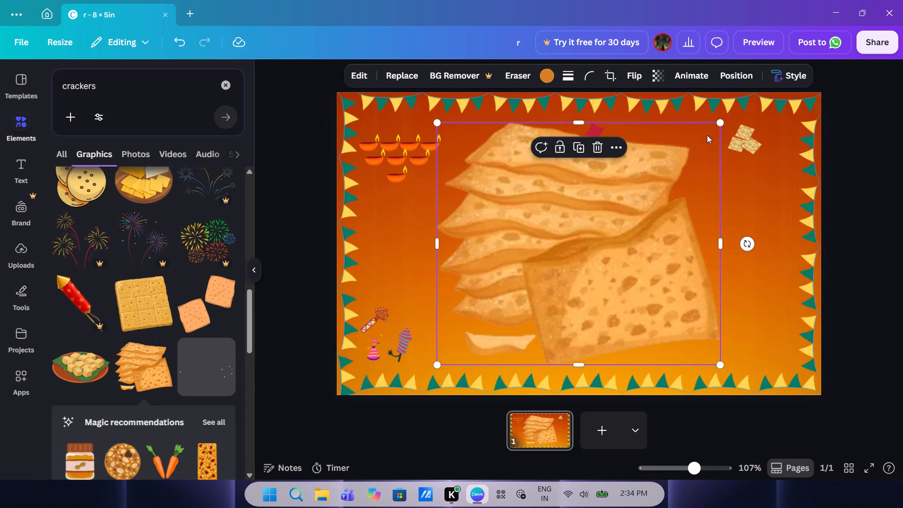
{"action": "left_click_drag", "start_coordinate": [720, 122], "coordinate": [558, 281]}
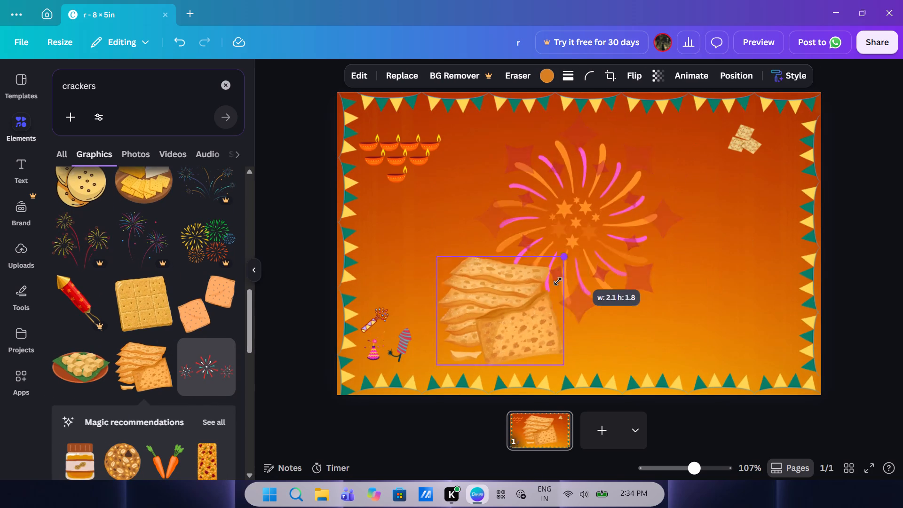
{"action": "left_click_drag", "start_coordinate": [558, 281], "coordinate": [487, 341]}
{"action": "left_click_drag", "start_coordinate": [463, 357], "coordinate": [821, 156]}
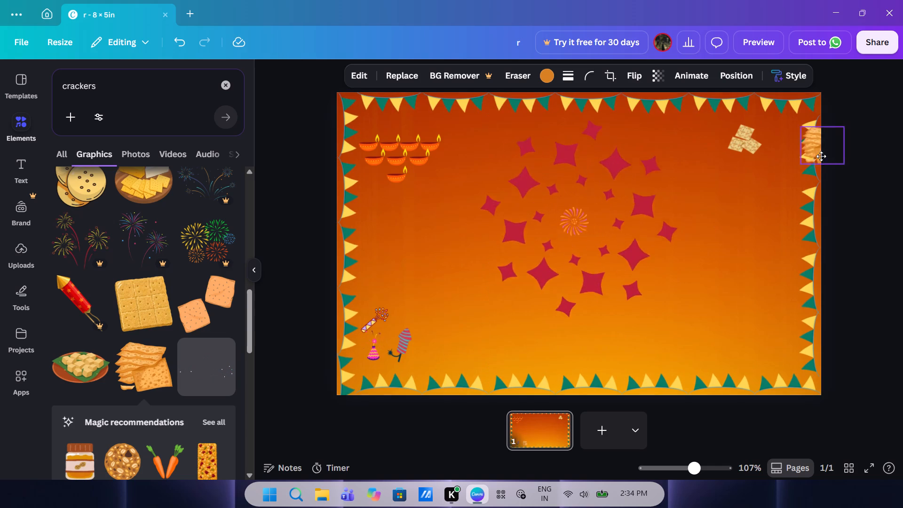
{"action": "left_click_drag", "start_coordinate": [821, 156], "coordinate": [779, 166]}
{"action": "left_click_drag", "start_coordinate": [796, 138], "coordinate": [790, 144]}
{"action": "left_click_drag", "start_coordinate": [790, 144], "coordinate": [779, 159]}
{"action": "left_click_drag", "start_coordinate": [767, 169], "coordinate": [771, 137]}
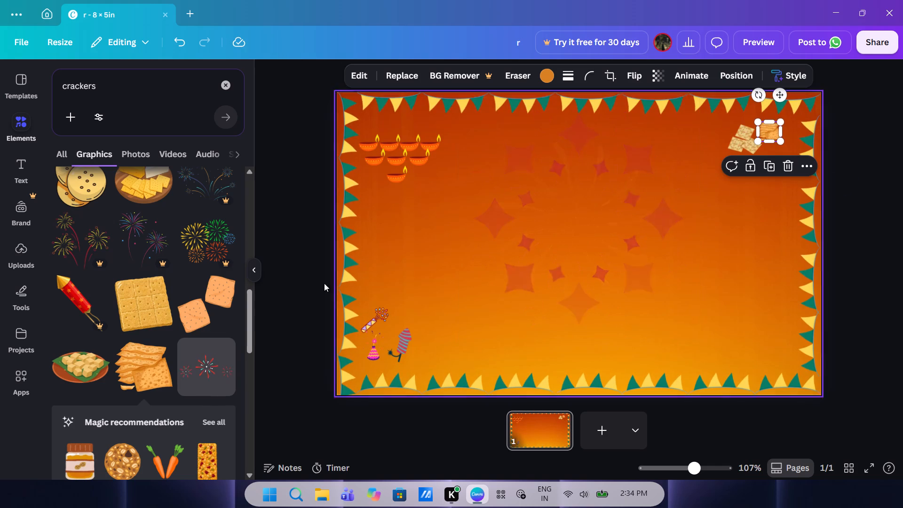
Add the leaf-lined plate of cubed snacks, shrink it to a small size, and place it just below the two cracker graphics.
{"action": "left_click_drag", "start_coordinate": [92, 372], "coordinate": [664, 236]}
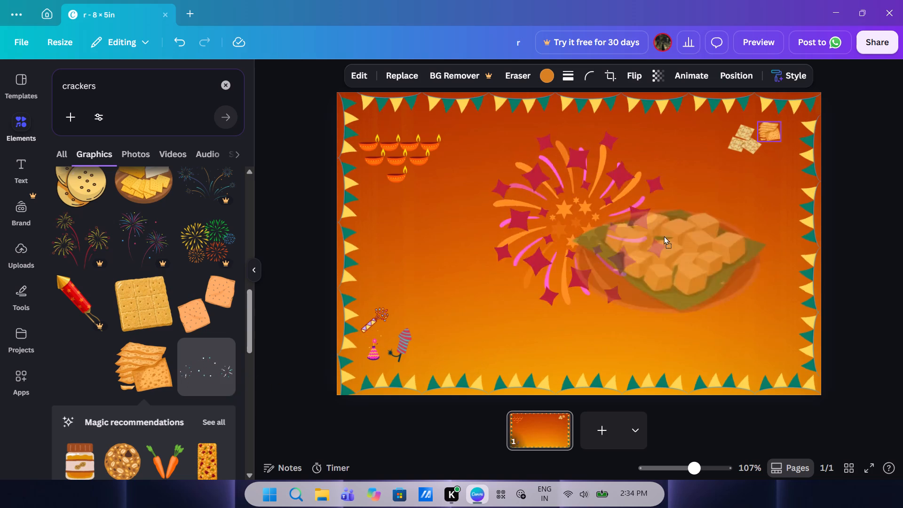
{"action": "left_click_drag", "start_coordinate": [664, 236], "coordinate": [686, 229]}
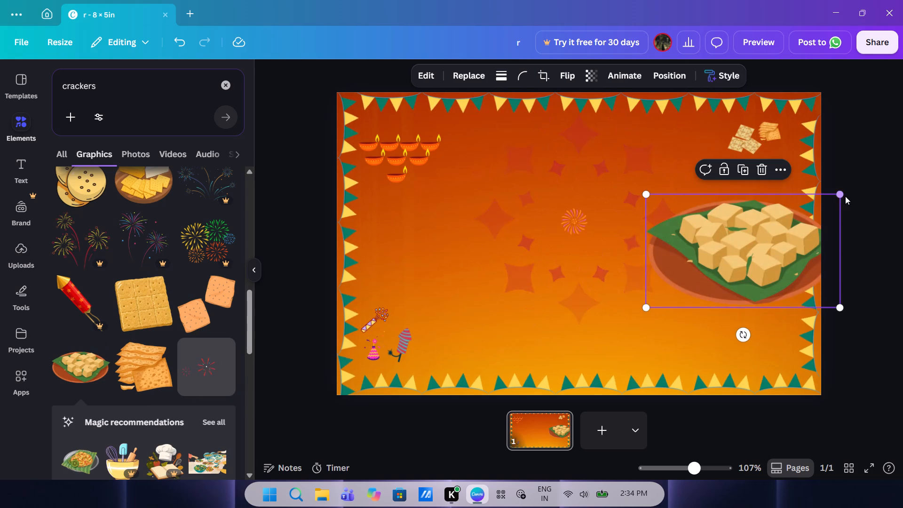
{"action": "left_click_drag", "start_coordinate": [837, 194], "coordinate": [717, 230]}
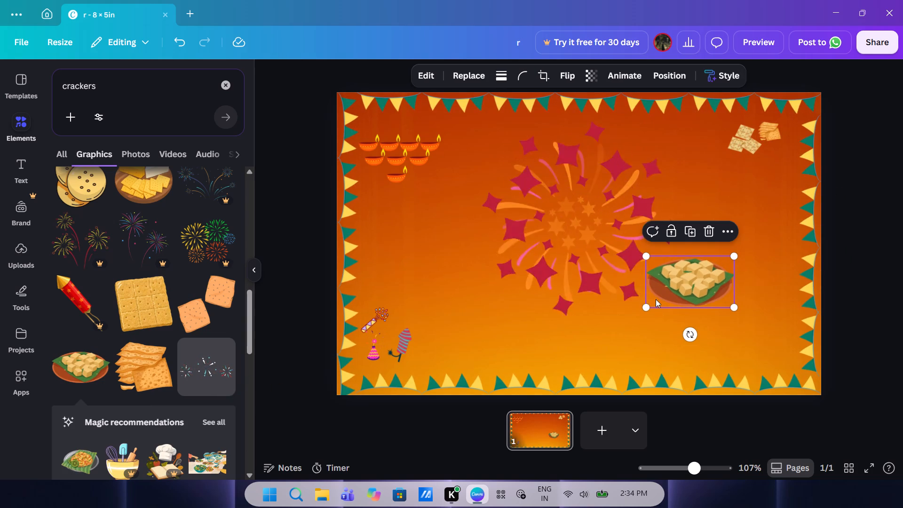
{"action": "left_click_drag", "start_coordinate": [646, 304], "coordinate": [696, 274]}
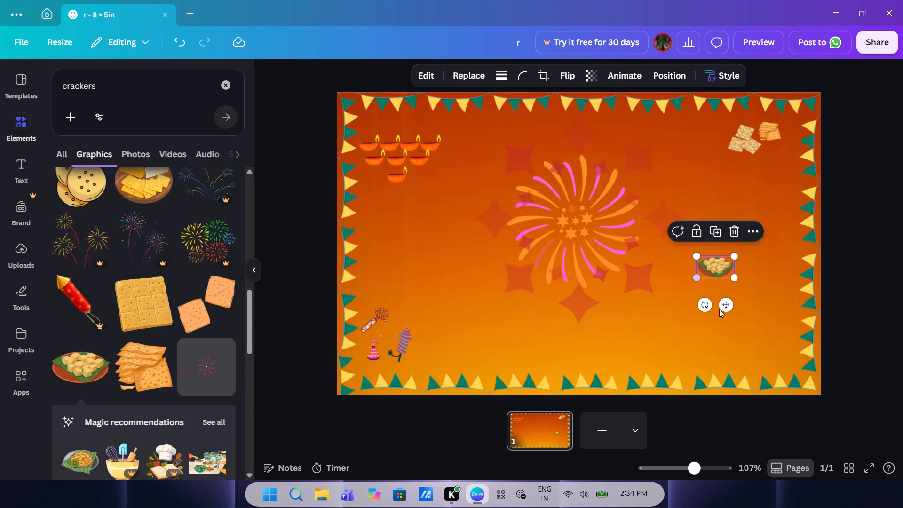
{"action": "left_click_drag", "start_coordinate": [725, 304], "coordinate": [776, 203]}
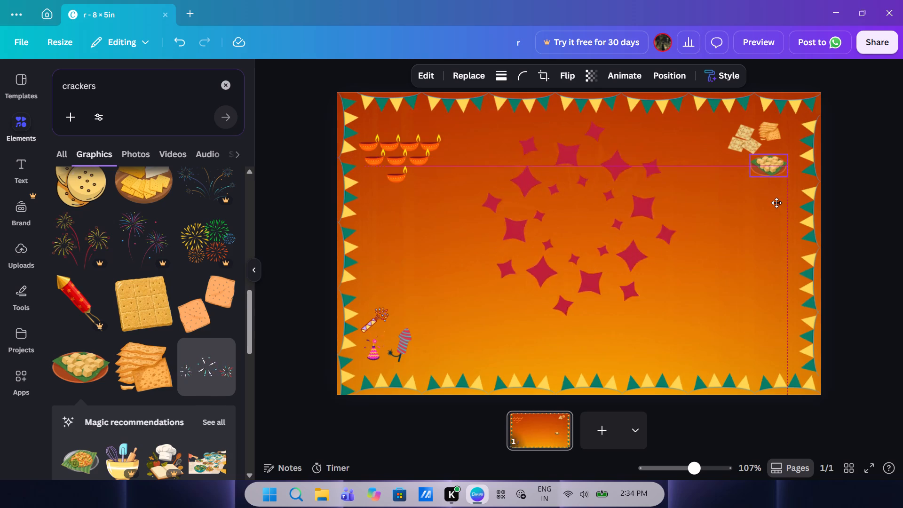
{"action": "left_click_drag", "start_coordinate": [776, 203], "coordinate": [774, 201]}
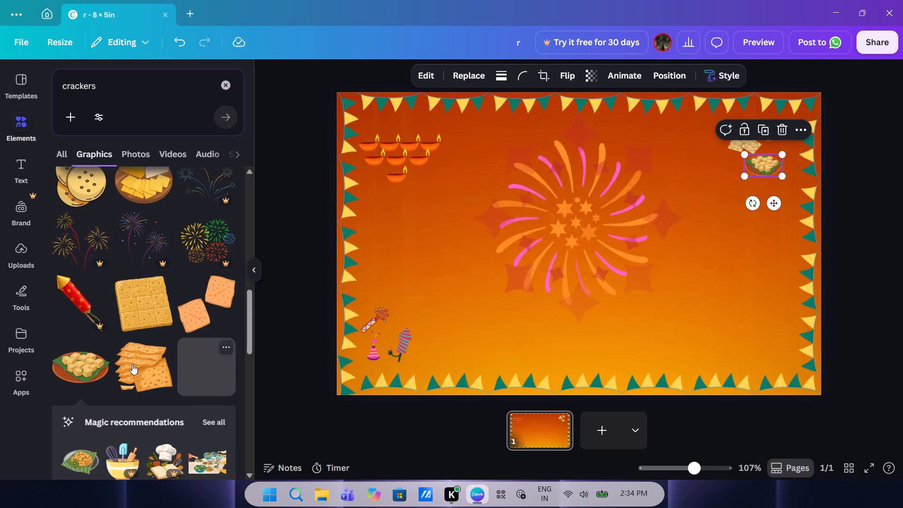
Find the wrapped biscuit packet among the crackers graphics, add it to the page, and shrink it to a small size.
{"action": "scroll", "coordinate": [104, 369], "scroll_direction": "down", "scroll_amount": 1}
{"action": "scroll", "coordinate": [91, 455], "scroll_direction": "down", "scroll_amount": 3}
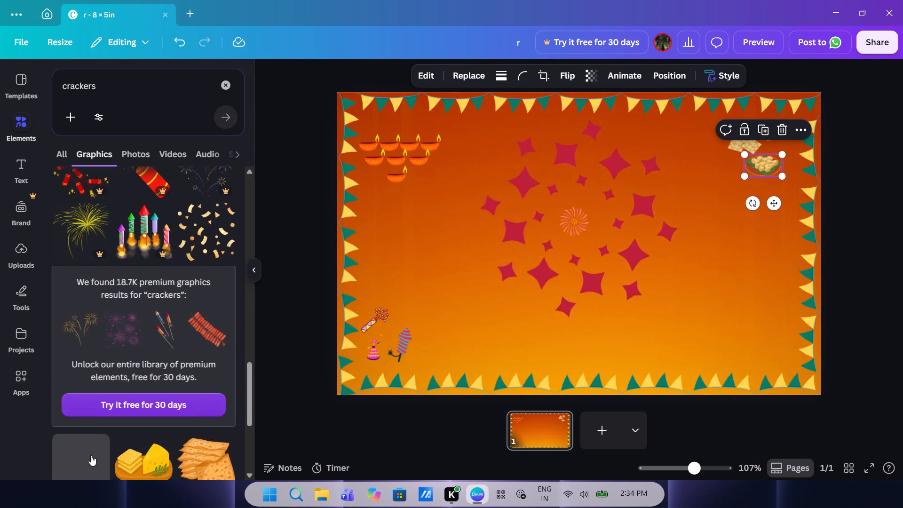
{"action": "scroll", "coordinate": [91, 455], "scroll_direction": "down", "scroll_amount": 2}
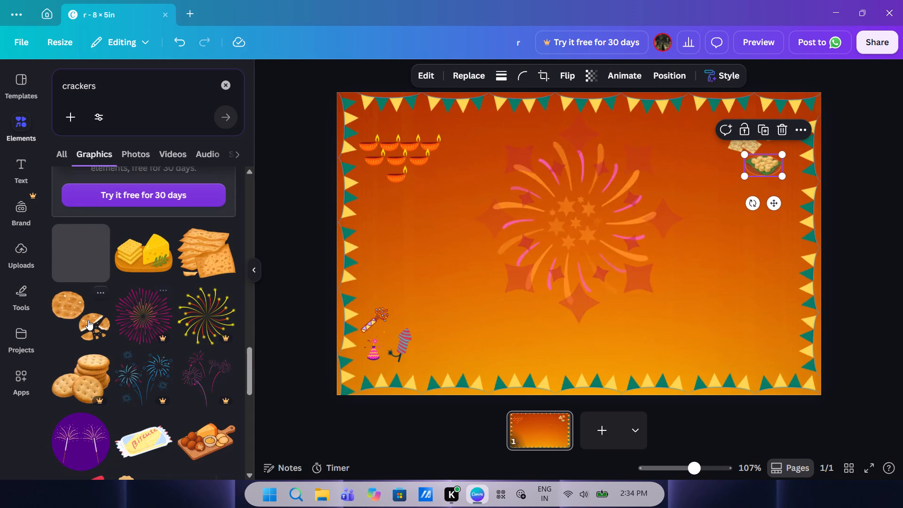
{"action": "scroll", "coordinate": [174, 336], "scroll_direction": "down", "scroll_amount": 3}
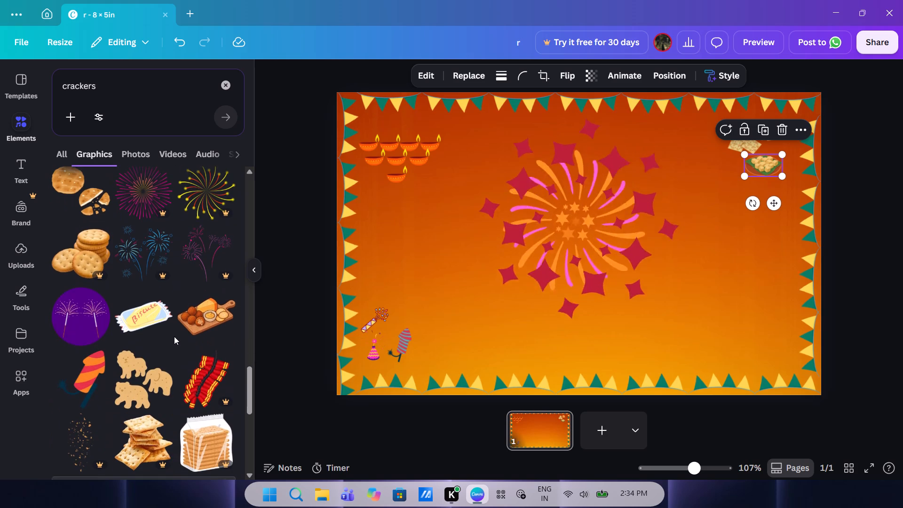
{"action": "left_click", "coordinate": [153, 315]}
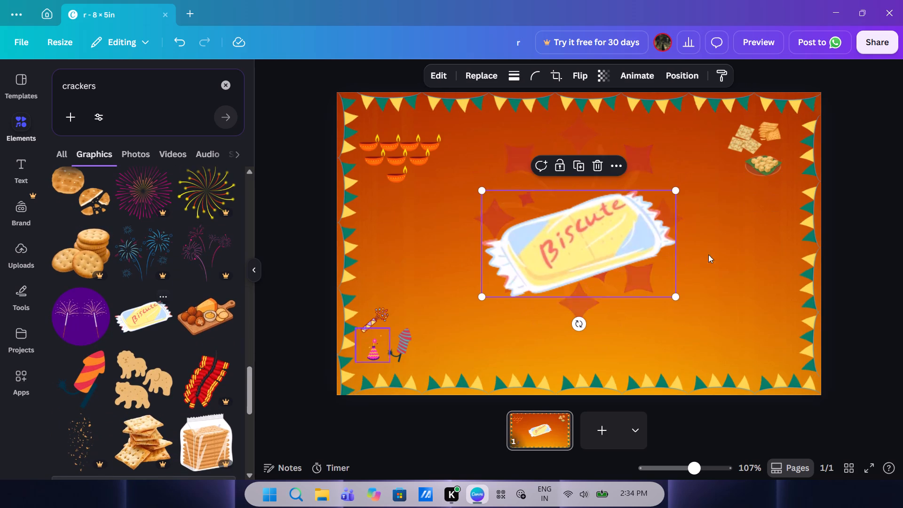
{"action": "left_click_drag", "start_coordinate": [673, 190], "coordinate": [520, 277]}
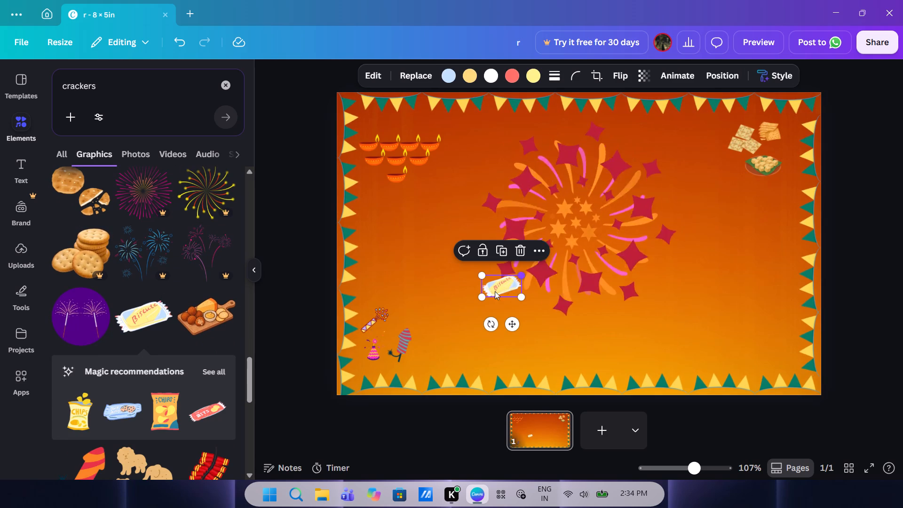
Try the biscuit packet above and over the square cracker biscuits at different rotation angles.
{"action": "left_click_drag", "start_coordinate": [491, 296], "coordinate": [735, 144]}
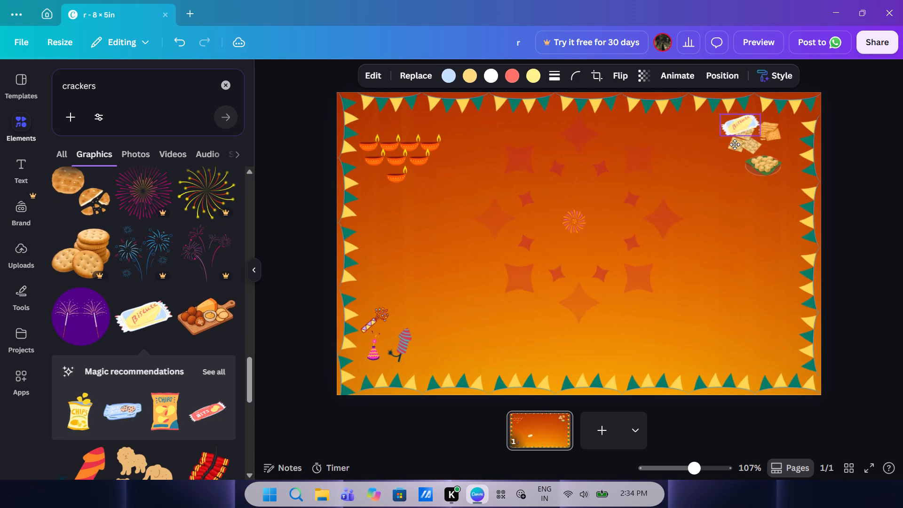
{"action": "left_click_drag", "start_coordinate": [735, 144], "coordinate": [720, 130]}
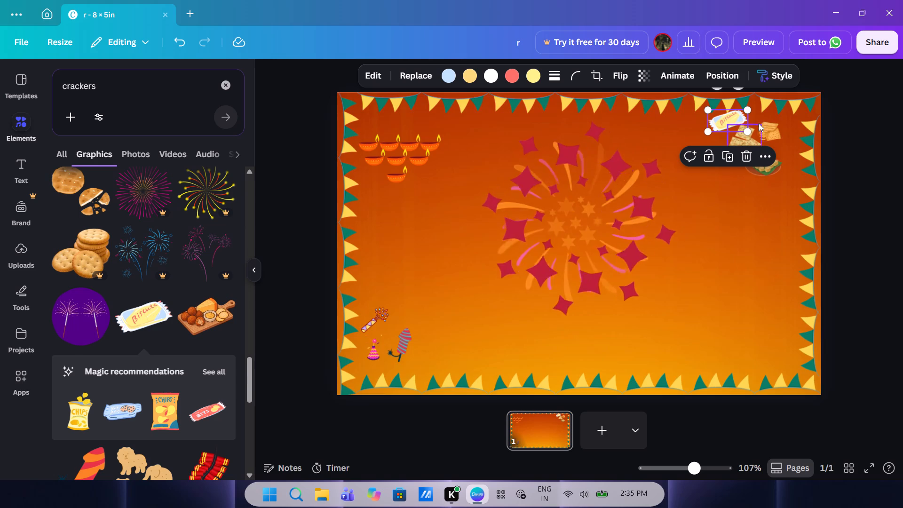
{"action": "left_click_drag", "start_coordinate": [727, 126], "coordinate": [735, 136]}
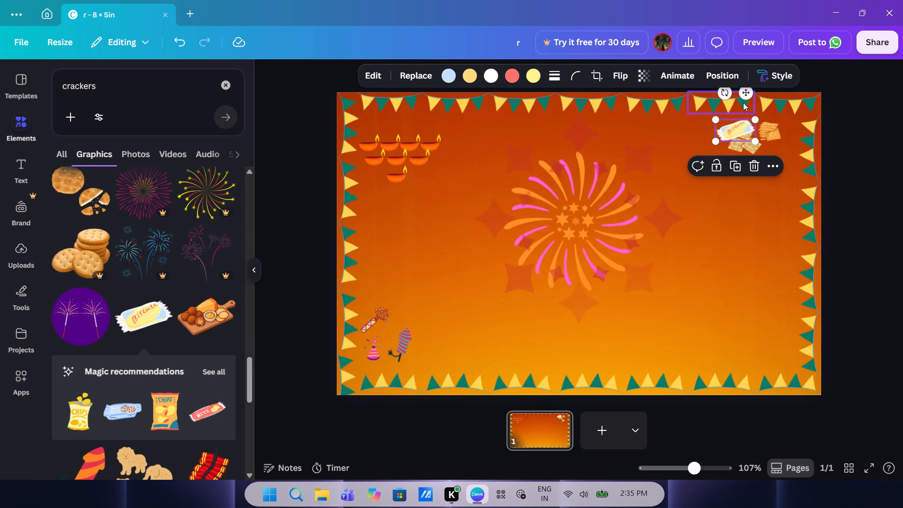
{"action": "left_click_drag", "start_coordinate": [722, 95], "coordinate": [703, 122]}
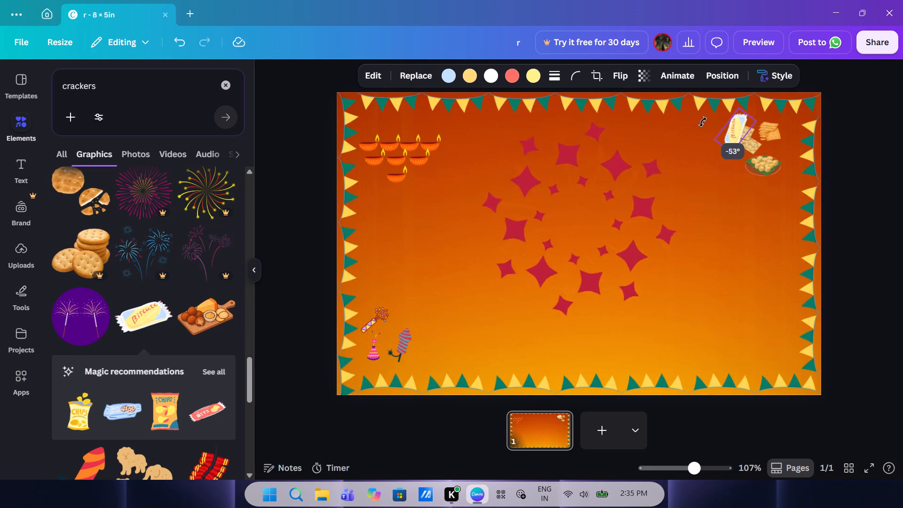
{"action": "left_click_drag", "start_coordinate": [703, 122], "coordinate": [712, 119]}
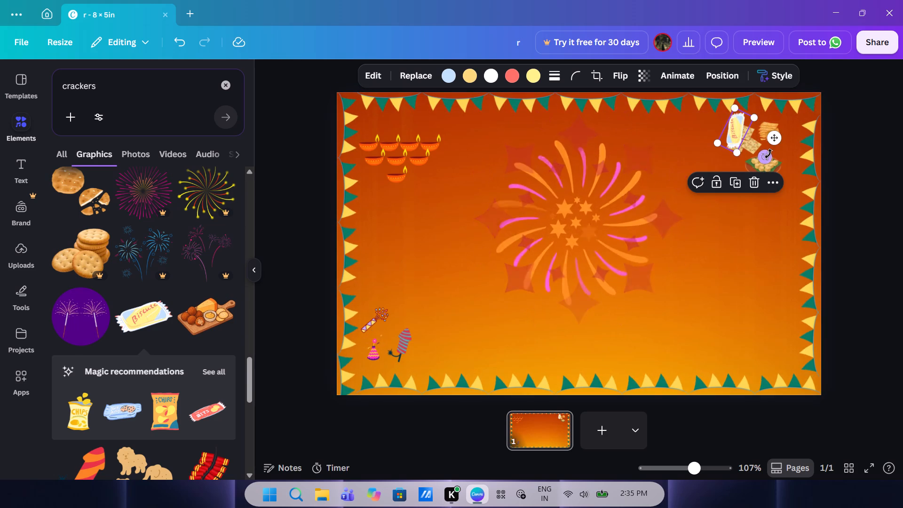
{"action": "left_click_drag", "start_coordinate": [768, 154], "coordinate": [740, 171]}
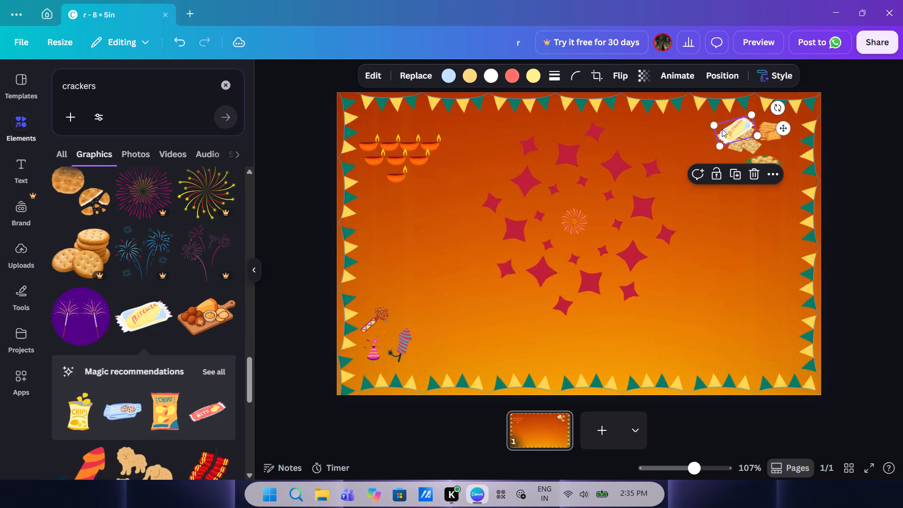
Move the biscuit packet between the snack cluster and the right bunting, and rotate it clockwise to slope downward to the right.
{"action": "left_click_drag", "start_coordinate": [733, 132], "coordinate": [732, 125]}
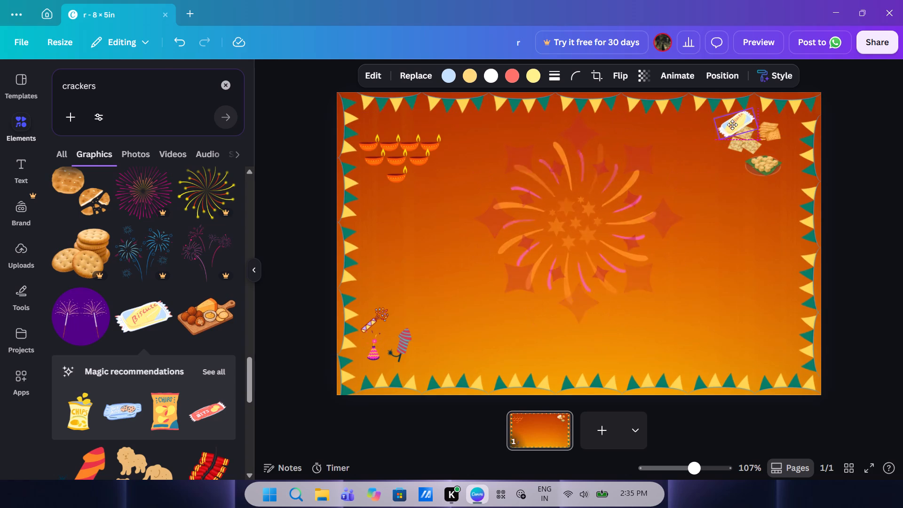
{"action": "left_click_drag", "start_coordinate": [732, 125], "coordinate": [783, 152]}
{"action": "left_click", "coordinate": [805, 183]}
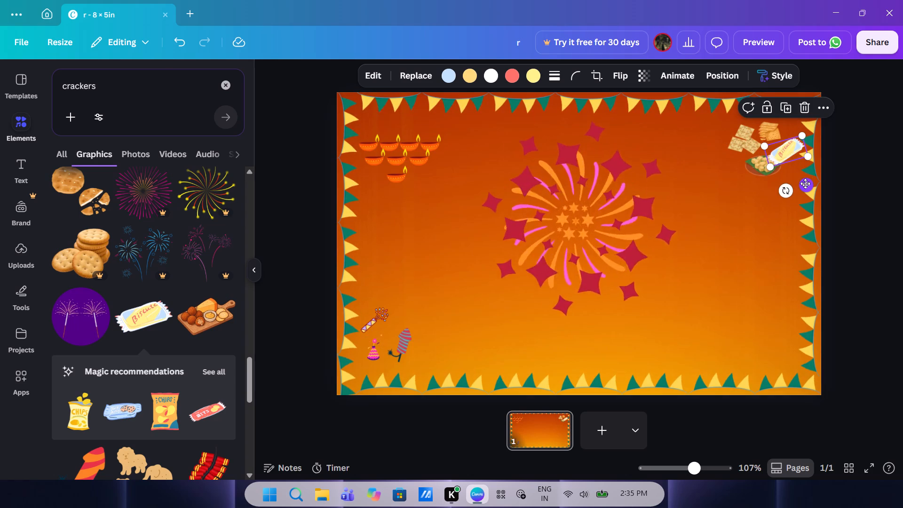
{"action": "left_click_drag", "start_coordinate": [783, 191], "coordinate": [753, 159]}
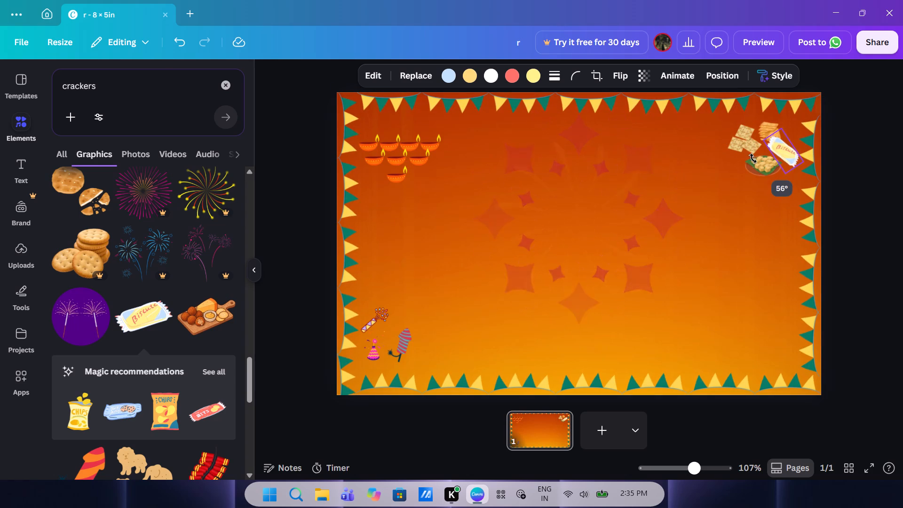
{"action": "left_click_drag", "start_coordinate": [753, 159], "coordinate": [754, 164]}
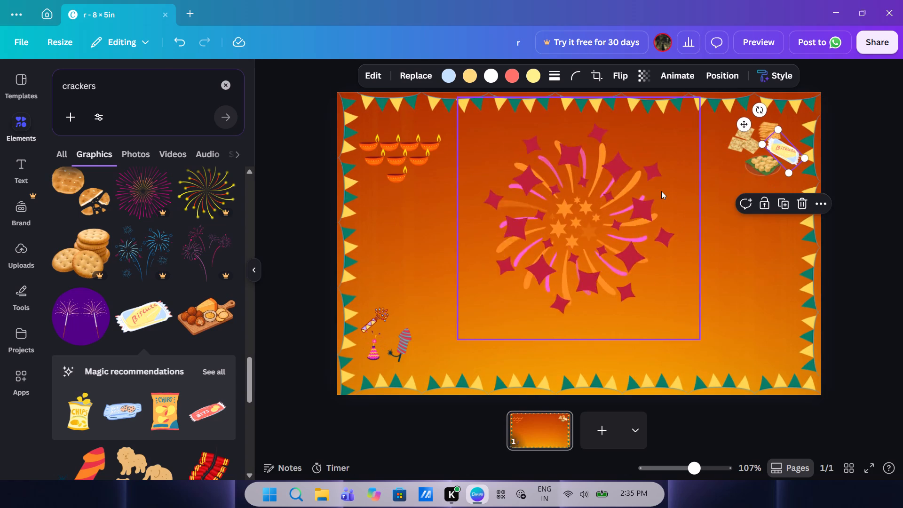
Find the brown and tan heart-shaped cookies among the crackers graphics, add them to the page, and shrink them to a very small size.
{"action": "left_click", "coordinate": [717, 229]}
{"action": "scroll", "coordinate": [166, 390], "scroll_direction": "down", "scroll_amount": 1}
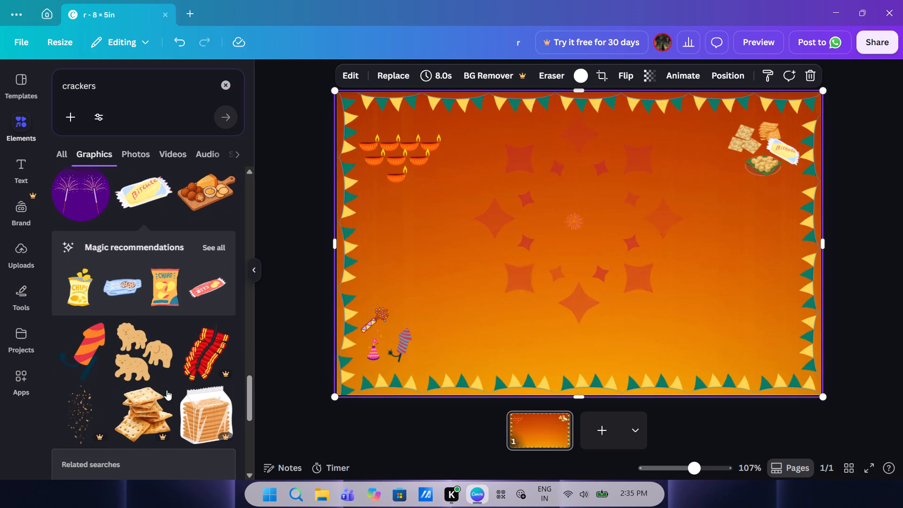
{"action": "scroll", "coordinate": [166, 390], "scroll_direction": "down", "scroll_amount": 6}
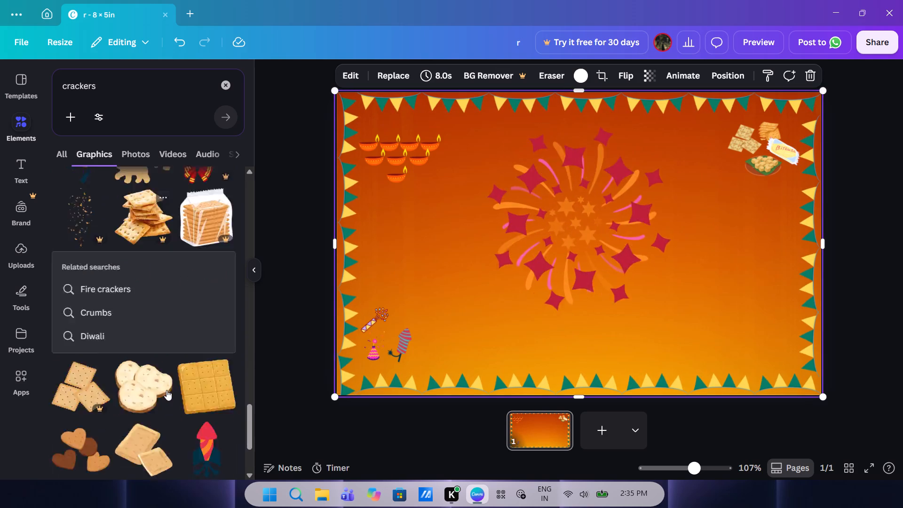
{"action": "scroll", "coordinate": [166, 390], "scroll_direction": "down", "scroll_amount": 1}
{"action": "scroll", "coordinate": [140, 326], "scroll_direction": "up", "scroll_amount": 2}
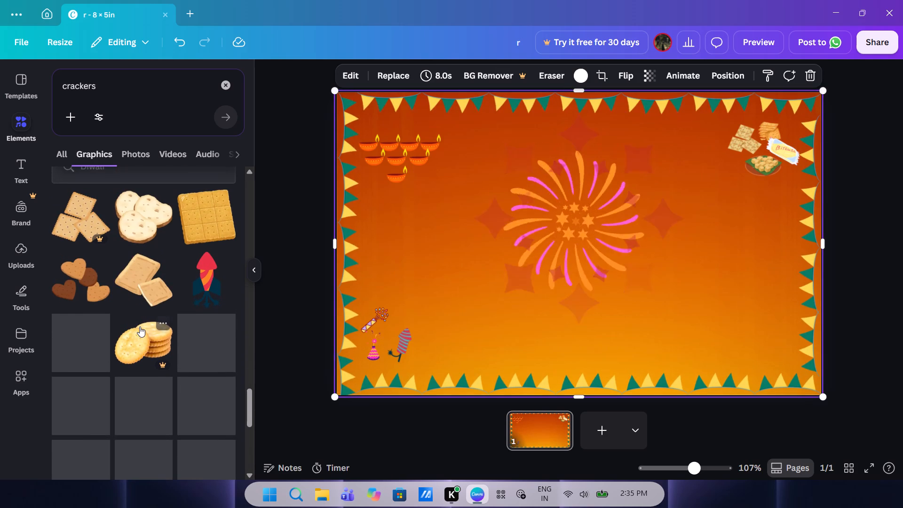
{"action": "scroll", "coordinate": [120, 287], "scroll_direction": "down", "scroll_amount": 1}
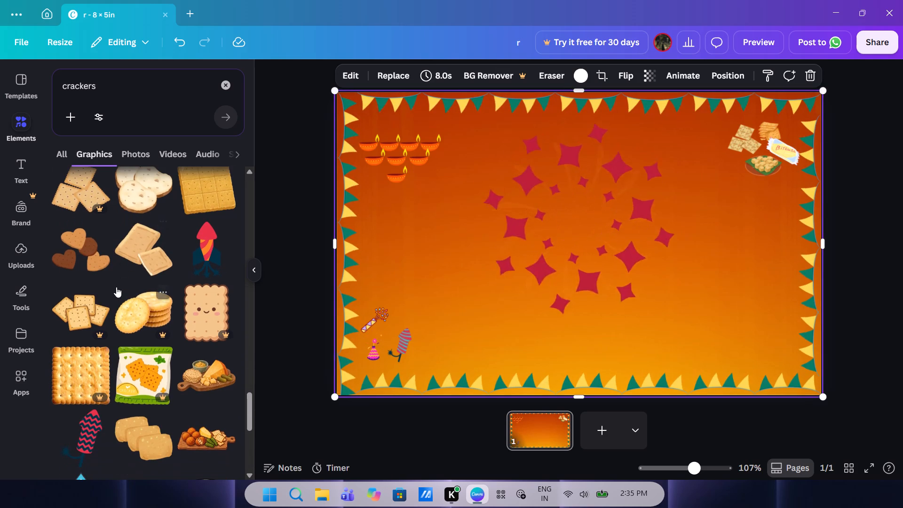
{"action": "left_click", "coordinate": [76, 260]}
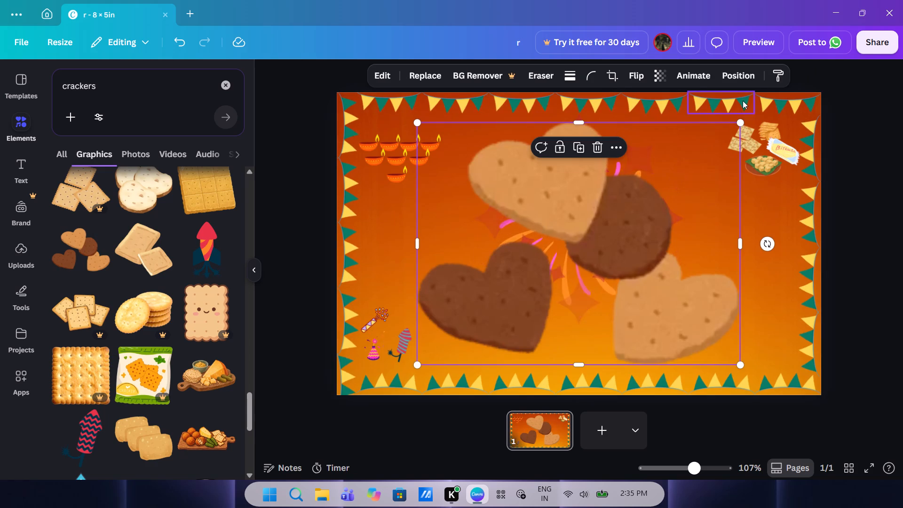
{"action": "left_click_drag", "start_coordinate": [740, 126], "coordinate": [481, 327]}
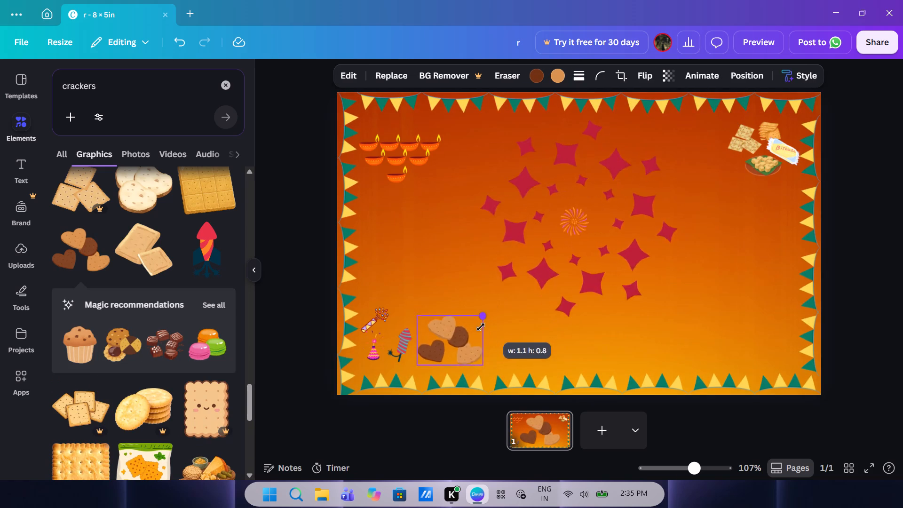
{"action": "left_click_drag", "start_coordinate": [481, 327], "coordinate": [472, 335]}
{"action": "left_click_drag", "start_coordinate": [450, 347], "coordinate": [740, 217]}
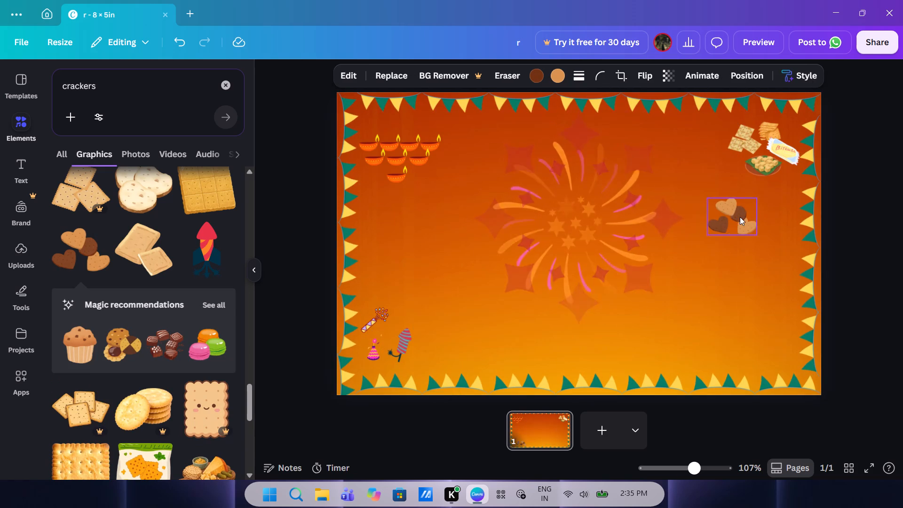
{"action": "left_click_drag", "start_coordinate": [756, 197], "coordinate": [728, 221]}
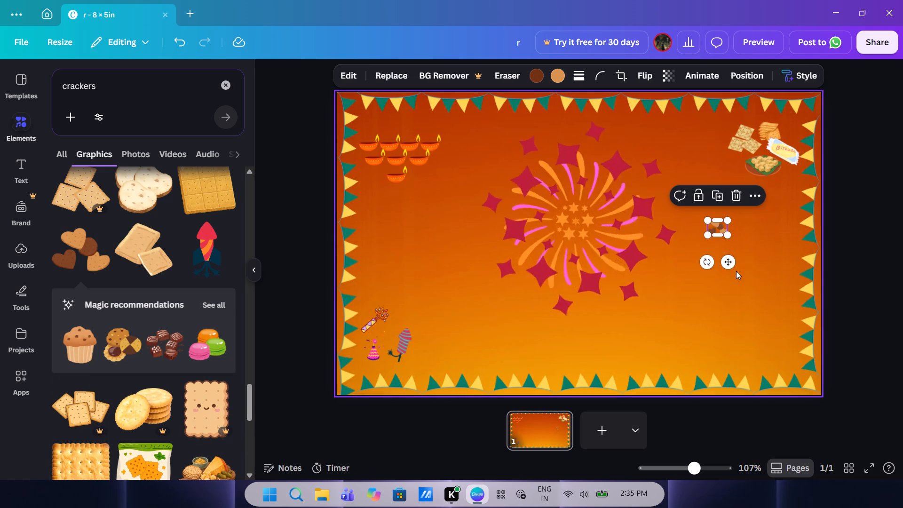
Move the heart-shaped cookies to the top of the snack cluster, just above the square crackers.
{"action": "left_click_drag", "start_coordinate": [729, 260], "coordinate": [764, 132]}
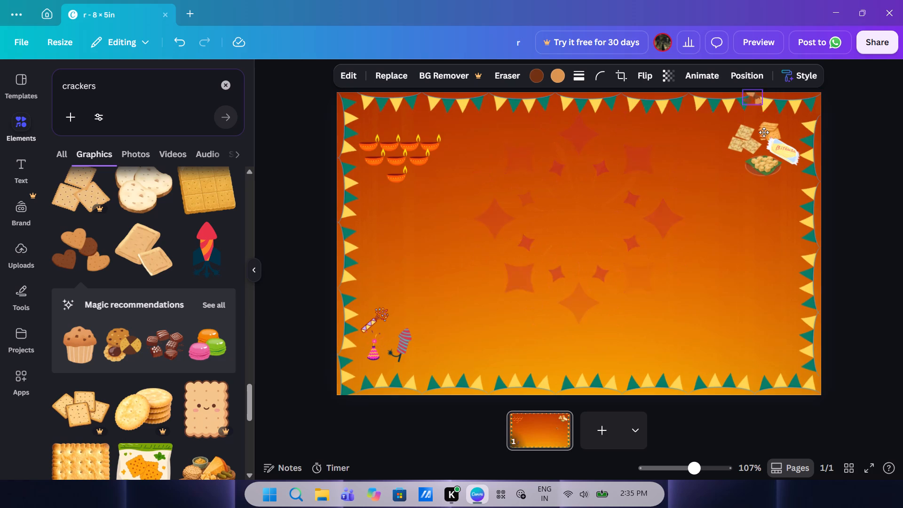
{"action": "left_click_drag", "start_coordinate": [764, 132], "coordinate": [758, 152]}
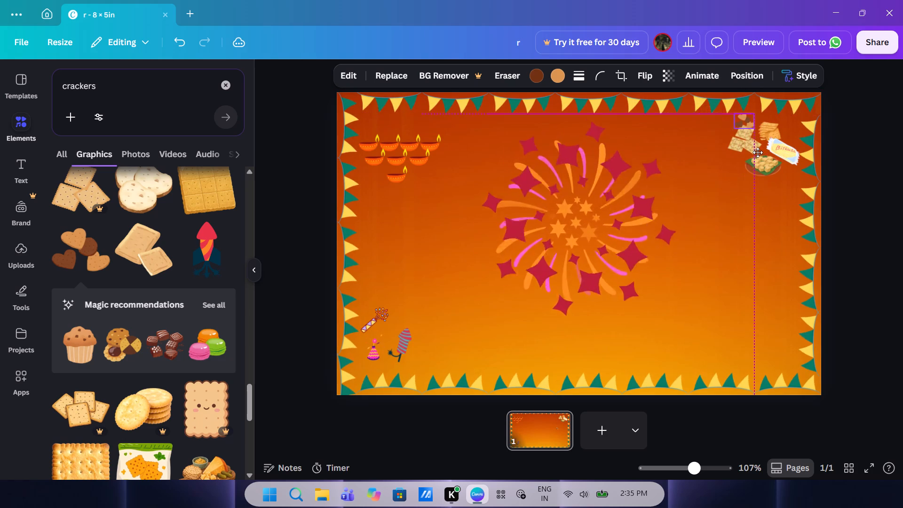
{"action": "left_click_drag", "start_coordinate": [758, 152], "coordinate": [763, 152]}
{"action": "left_click", "coordinate": [752, 209]}
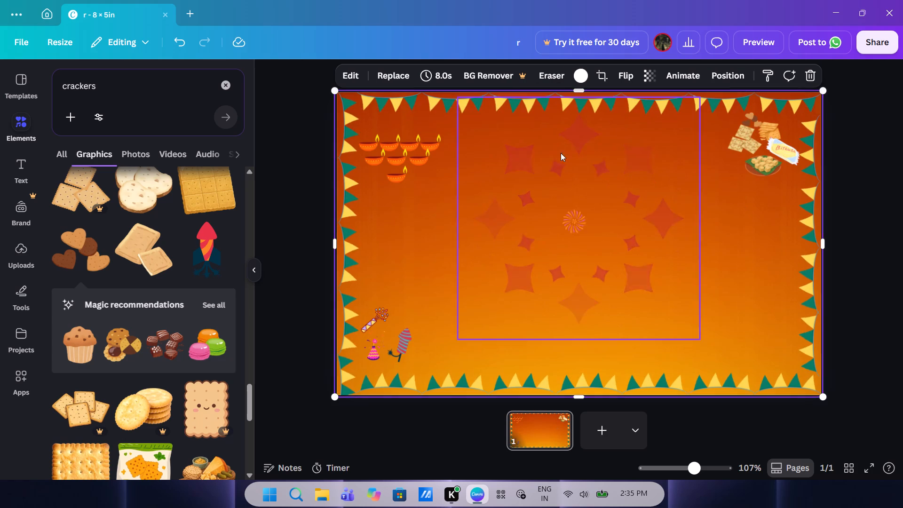
Search the elements for "traditional clothes" and look through the full set of graphics.
{"action": "left_click", "coordinate": [226, 88]}
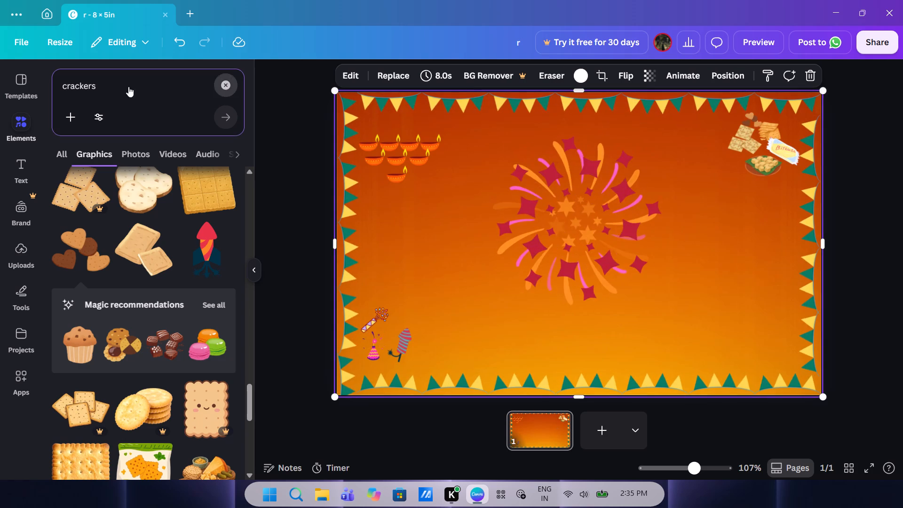
{"action": "type", "text": "traditional cleo="}
{"action": "key", "text": "BackSpace"}
{"action": "key", "text": "BackSpace"}
{"action": "key", "text": "BackSpace"}
{"action": "type", "text": "othes"}
{"action": "key", "text": "Return"}
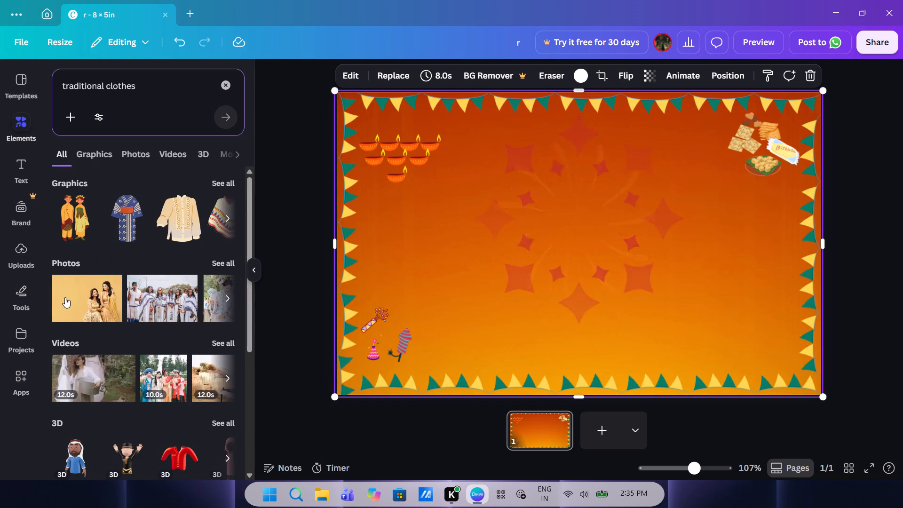
{"action": "left_click", "coordinate": [223, 185]}
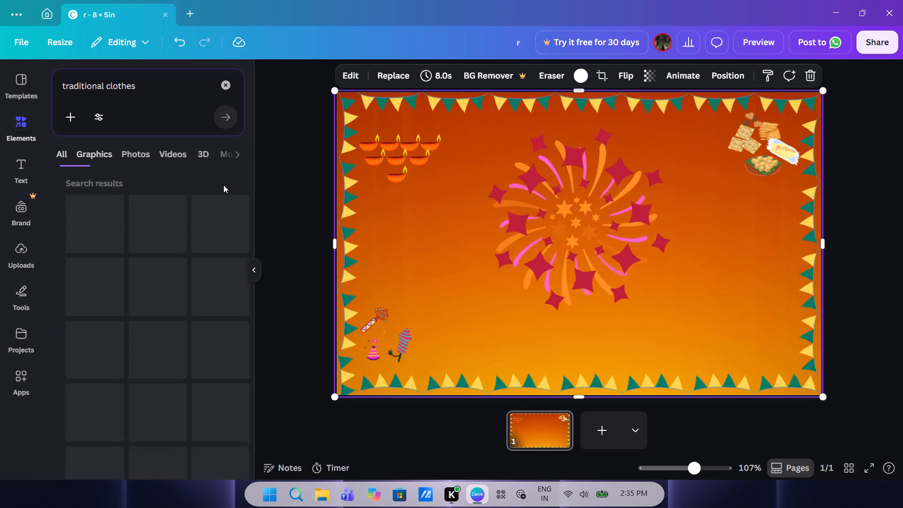
{"action": "scroll", "coordinate": [162, 277], "scroll_direction": "down", "scroll_amount": 1}
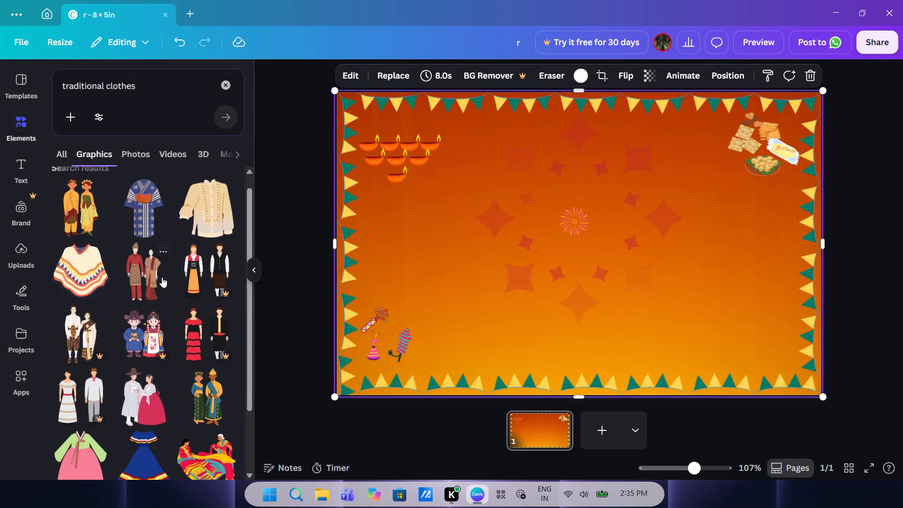
{"action": "scroll", "coordinate": [162, 277], "scroll_direction": "down", "scroll_amount": 1}
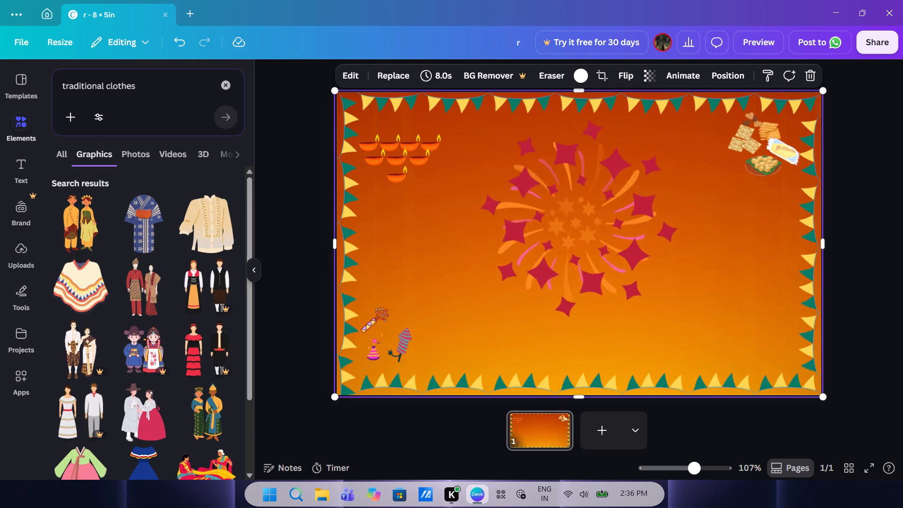
Refine the graphics search to "indian traditional clothes".
{"action": "left_click", "coordinate": [60, 94]}
{"action": "left_click", "coordinate": [63, 89]}
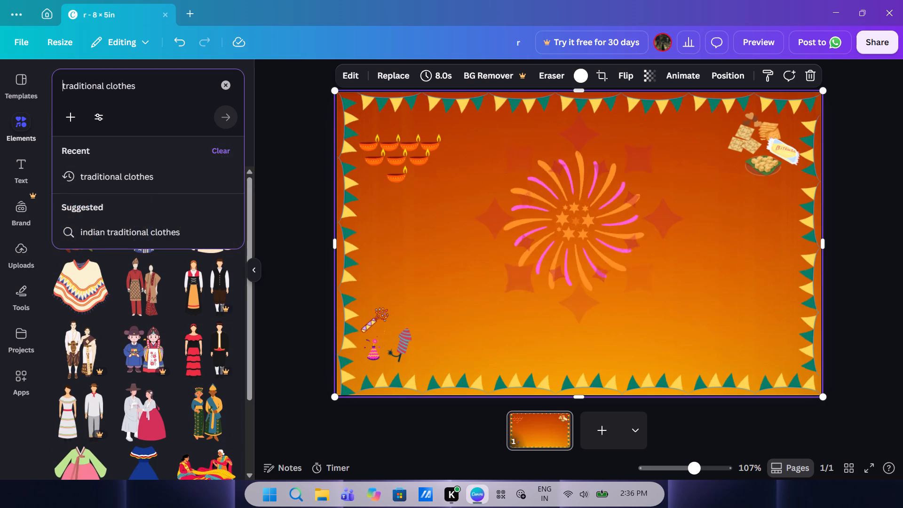
{"action": "type", "text": "indi"}
{"action": "key", "text": "space"}
{"action": "key", "text": "BackSpace"}
{"action": "type", "text": "an"}
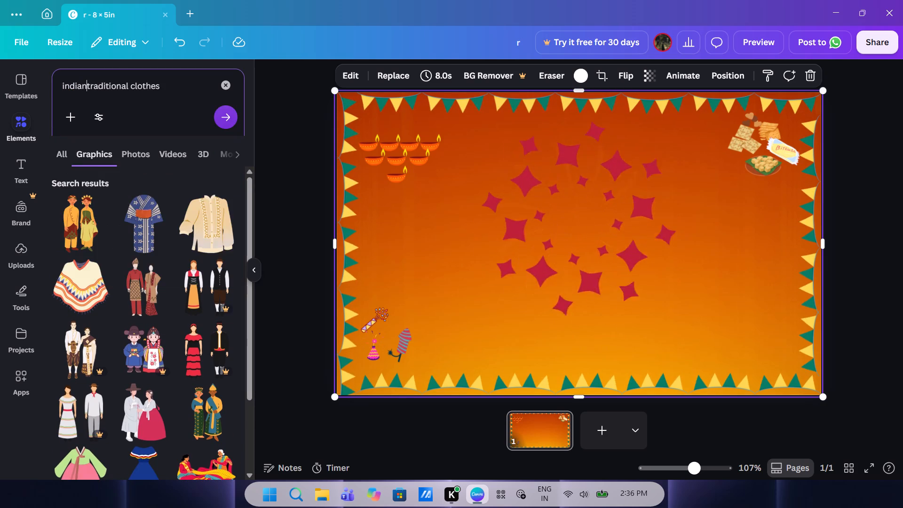
{"action": "key", "text": "space"}
{"action": "key", "text": "Return"}
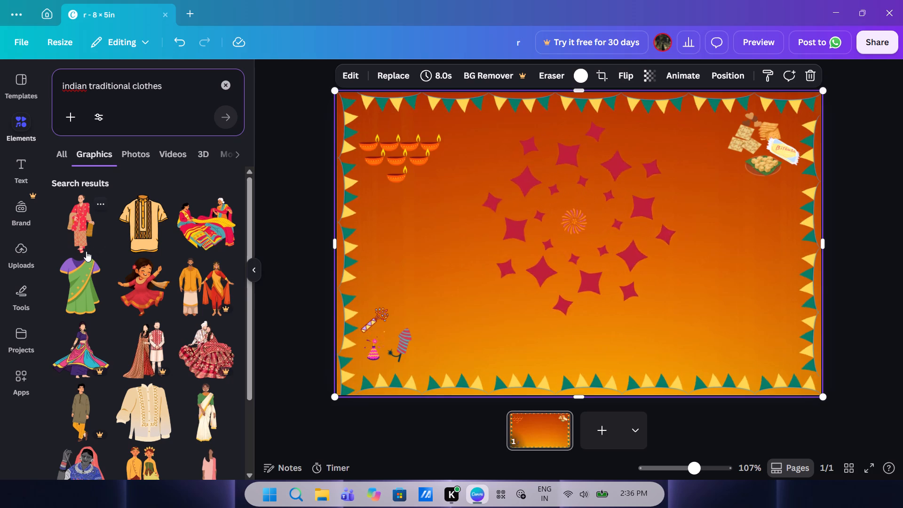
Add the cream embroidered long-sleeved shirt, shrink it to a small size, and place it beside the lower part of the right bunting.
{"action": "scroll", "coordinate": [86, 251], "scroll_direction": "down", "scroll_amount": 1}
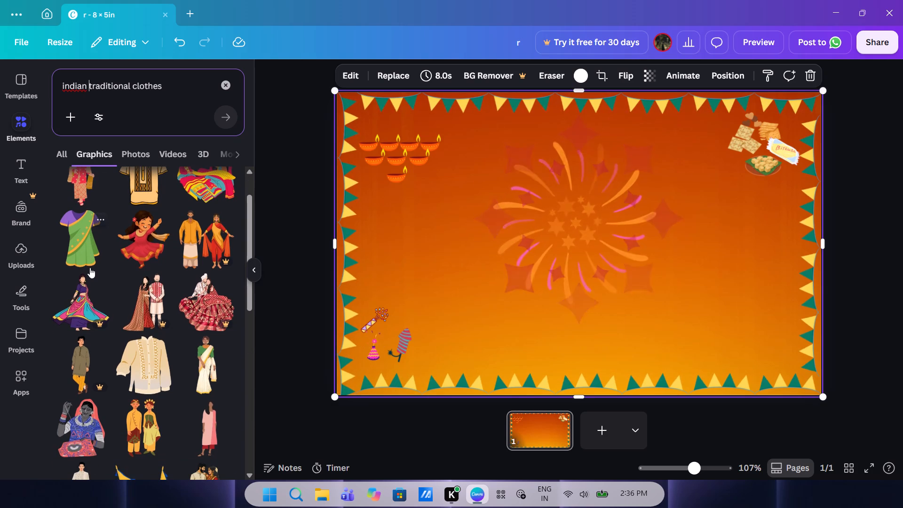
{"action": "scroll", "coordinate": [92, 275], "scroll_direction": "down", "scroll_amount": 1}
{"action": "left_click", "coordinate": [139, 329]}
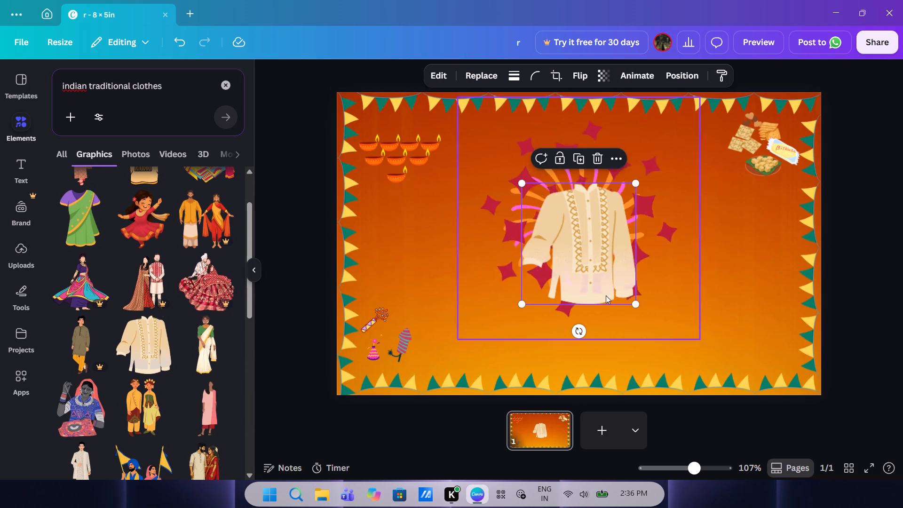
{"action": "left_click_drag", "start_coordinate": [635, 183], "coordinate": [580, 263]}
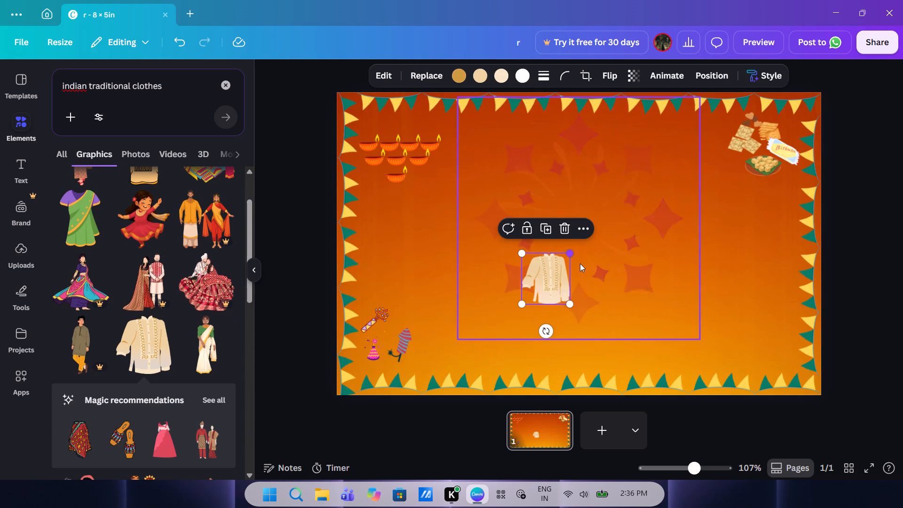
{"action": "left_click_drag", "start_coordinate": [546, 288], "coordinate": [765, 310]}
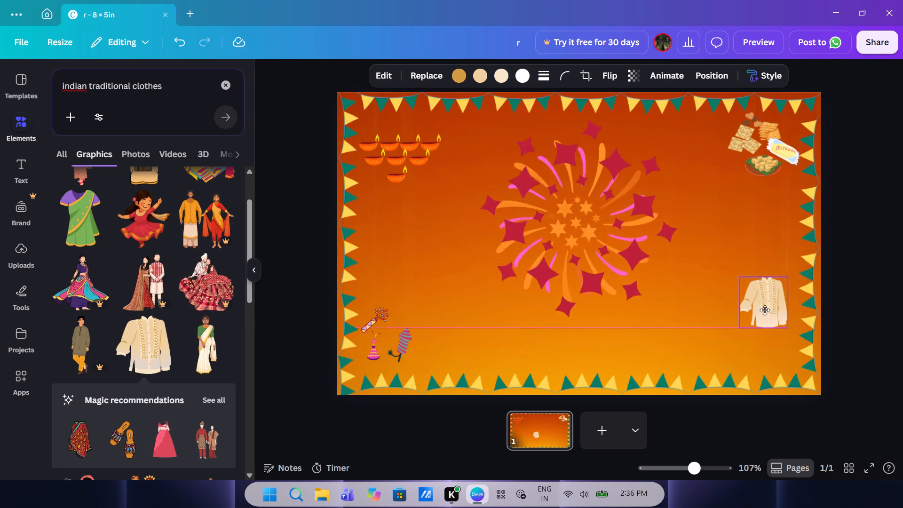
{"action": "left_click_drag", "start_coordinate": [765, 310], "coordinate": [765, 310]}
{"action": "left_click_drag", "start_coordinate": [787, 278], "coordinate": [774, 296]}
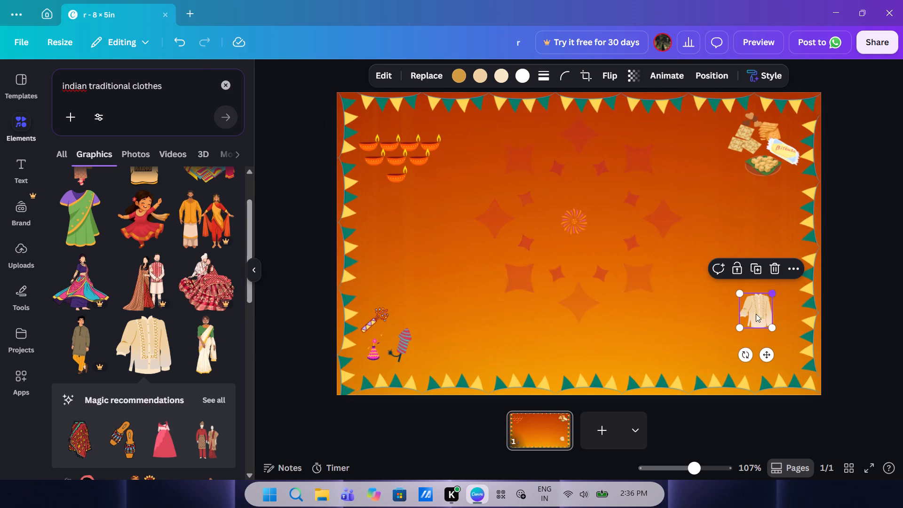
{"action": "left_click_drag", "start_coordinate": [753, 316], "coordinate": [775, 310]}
Find the dancing girl in the pink dress, add her to the page, shrink her, and place her just left of the cream shirt.
{"action": "scroll", "coordinate": [121, 325], "scroll_direction": "down", "scroll_amount": 1}
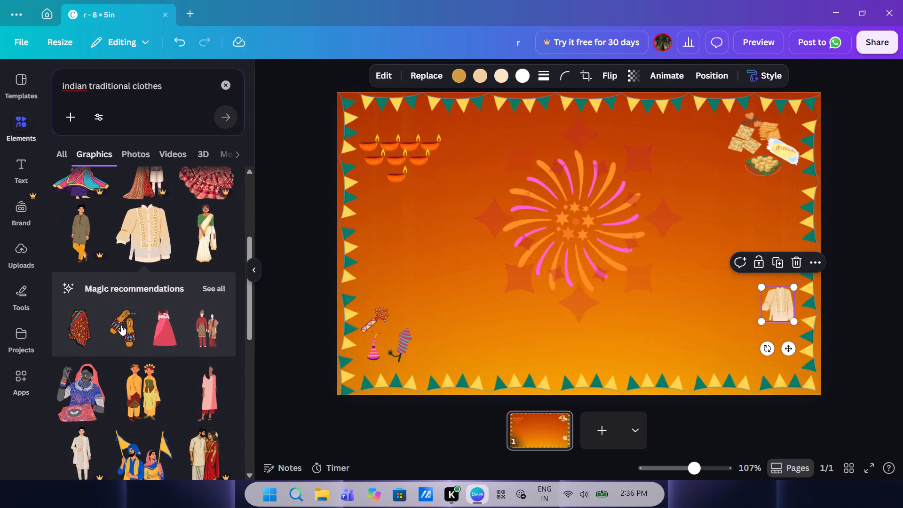
{"action": "scroll", "coordinate": [121, 325], "scroll_direction": "down", "scroll_amount": 1}
{"action": "scroll", "coordinate": [108, 383], "scroll_direction": "down", "scroll_amount": 2}
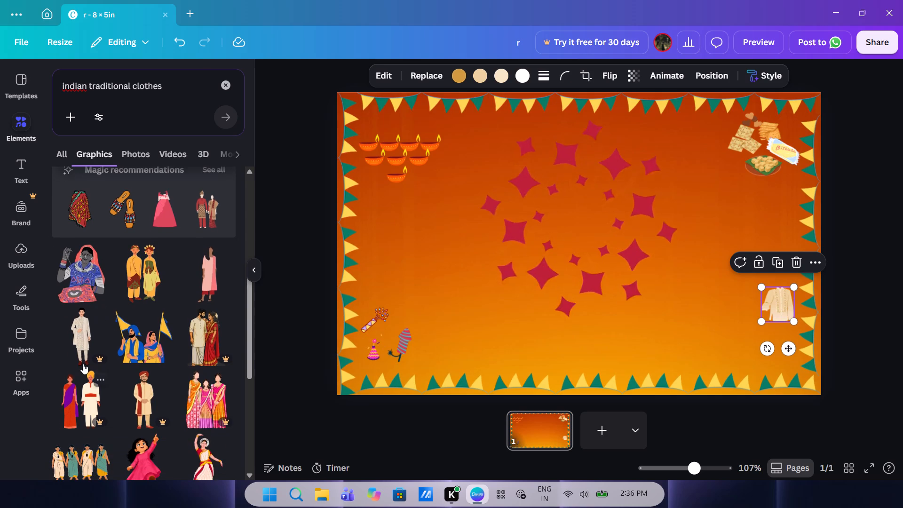
{"action": "scroll", "coordinate": [74, 344], "scroll_direction": "down", "scroll_amount": 1}
{"action": "scroll", "coordinate": [125, 339], "scroll_direction": "down", "scroll_amount": 2}
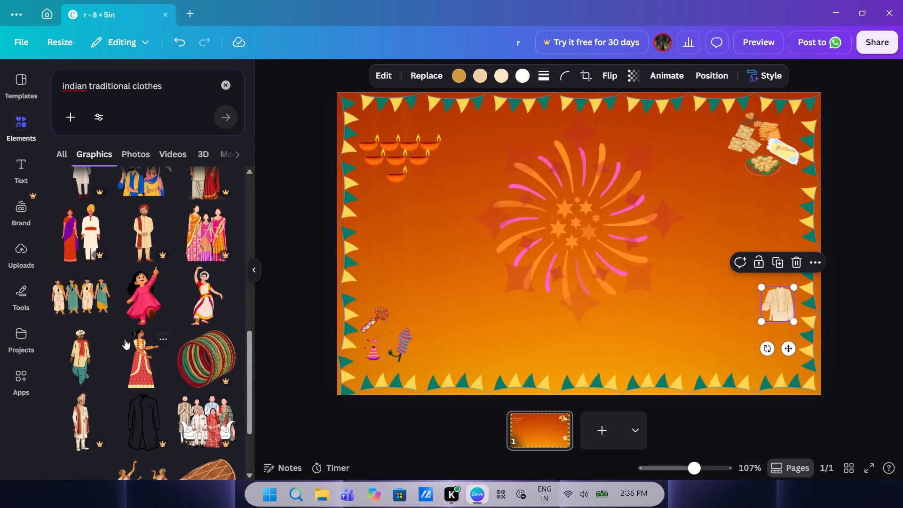
{"action": "left_click", "coordinate": [143, 295]}
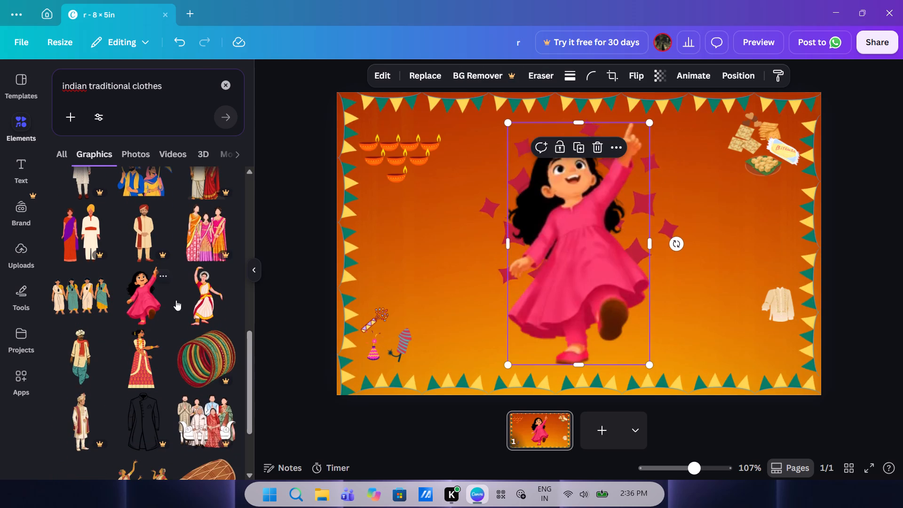
{"action": "left_click_drag", "start_coordinate": [648, 124], "coordinate": [569, 286]}
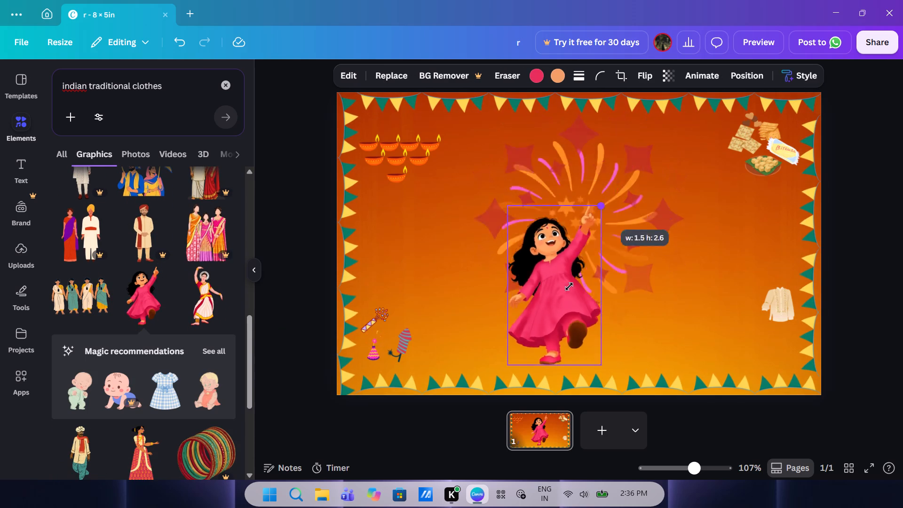
{"action": "left_click_drag", "start_coordinate": [569, 286], "coordinate": [542, 327]}
{"action": "left_click_drag", "start_coordinate": [518, 344], "coordinate": [731, 317]}
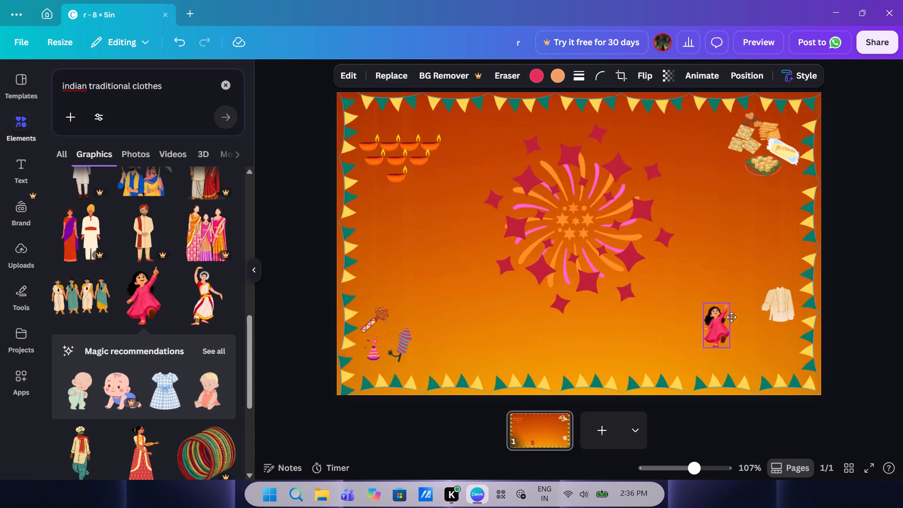
{"action": "left_click_drag", "start_coordinate": [731, 317], "coordinate": [747, 299]}
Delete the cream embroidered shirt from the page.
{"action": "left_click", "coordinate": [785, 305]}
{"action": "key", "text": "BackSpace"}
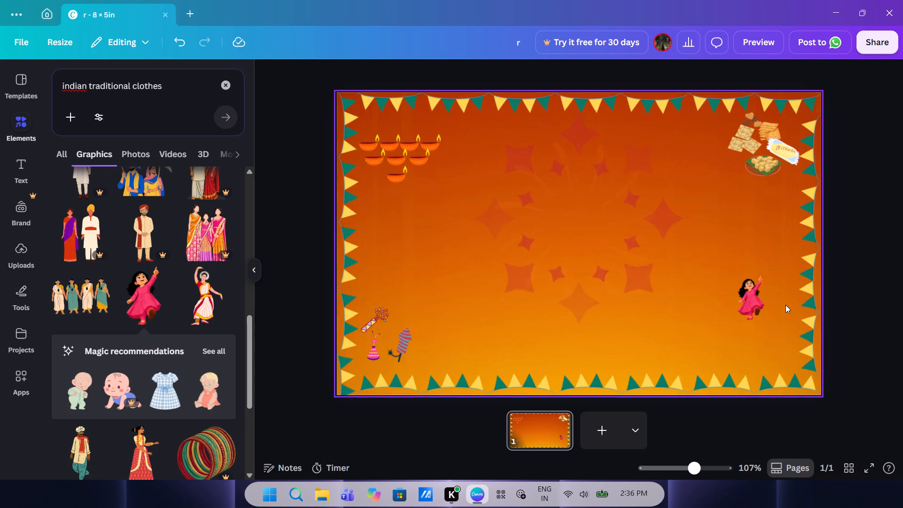
Search the elements for "indian family festival".
{"action": "scroll", "coordinate": [117, 229], "scroll_direction": "up", "scroll_amount": 1}
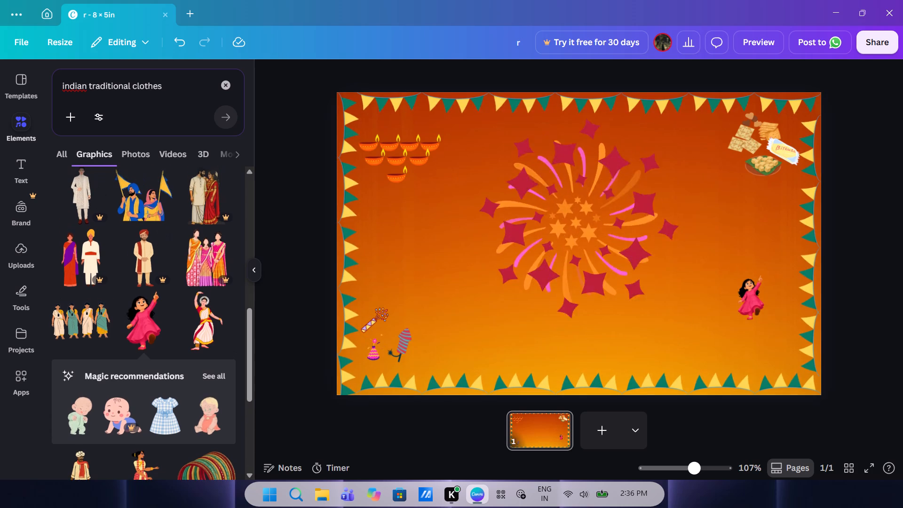
{"action": "left_click", "coordinate": [227, 84]}
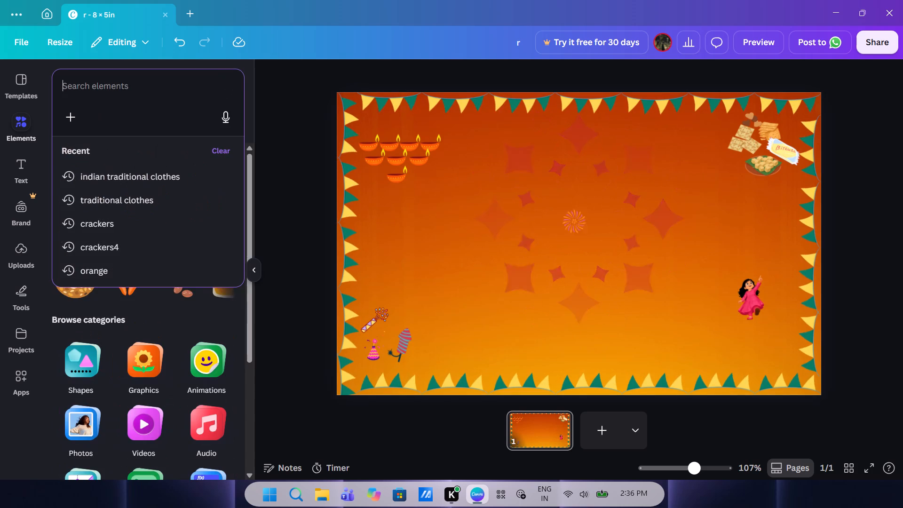
{"action": "type", "text": "indian"}
{"action": "key", "text": "space"}
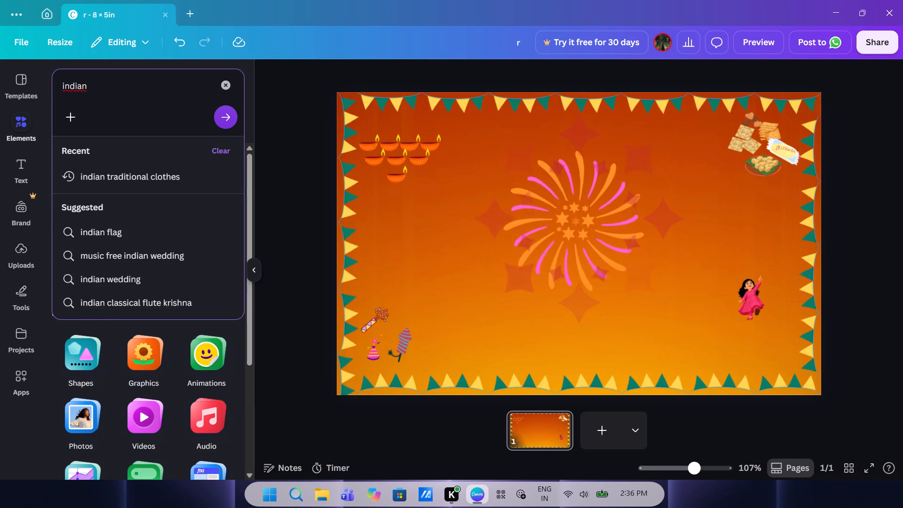
{"action": "type", "text": "family festiva"}
{"action": "key", "text": "l"}
{"action": "key", "text": "Return"}
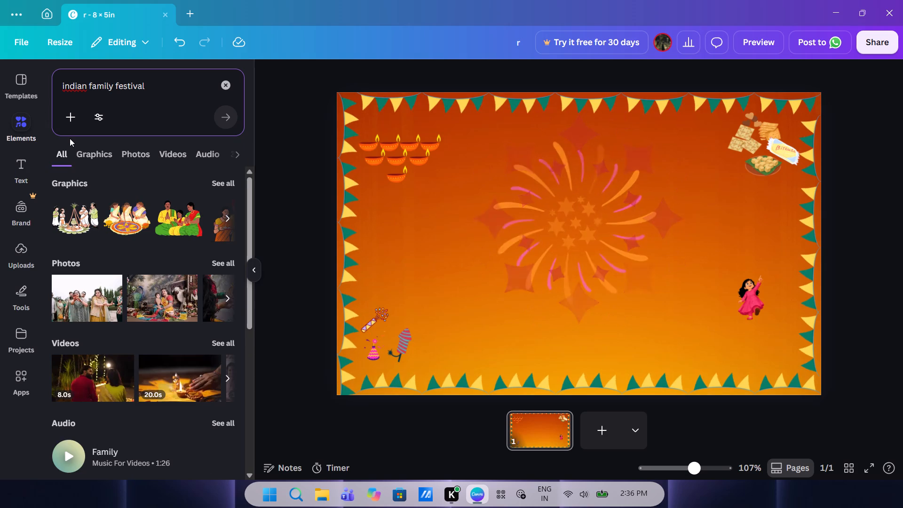
Add the three women making a flower rangoli, shrink them, and place them directly above the dancing girl.
{"action": "left_click", "coordinate": [111, 234]}
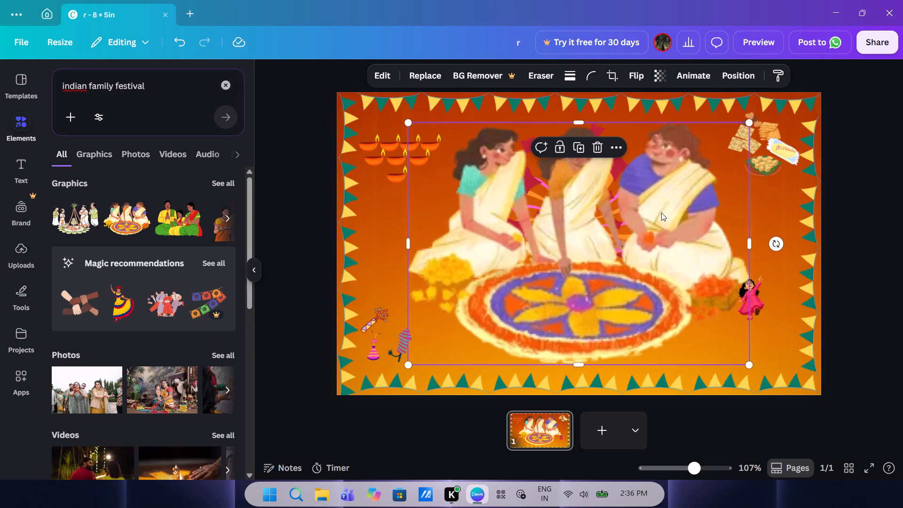
{"action": "left_click_drag", "start_coordinate": [748, 125], "coordinate": [575, 290]}
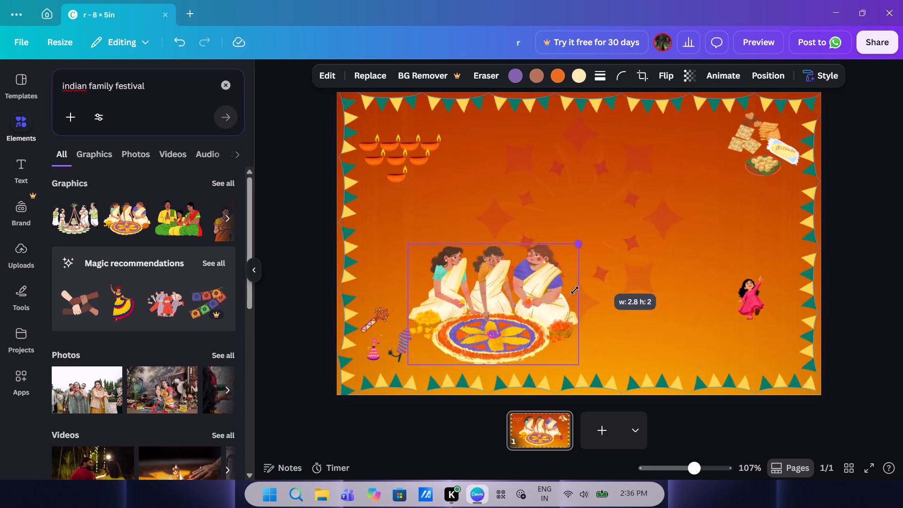
{"action": "left_click_drag", "start_coordinate": [575, 290], "coordinate": [458, 340]}
{"action": "left_click_drag", "start_coordinate": [434, 349], "coordinate": [666, 288]}
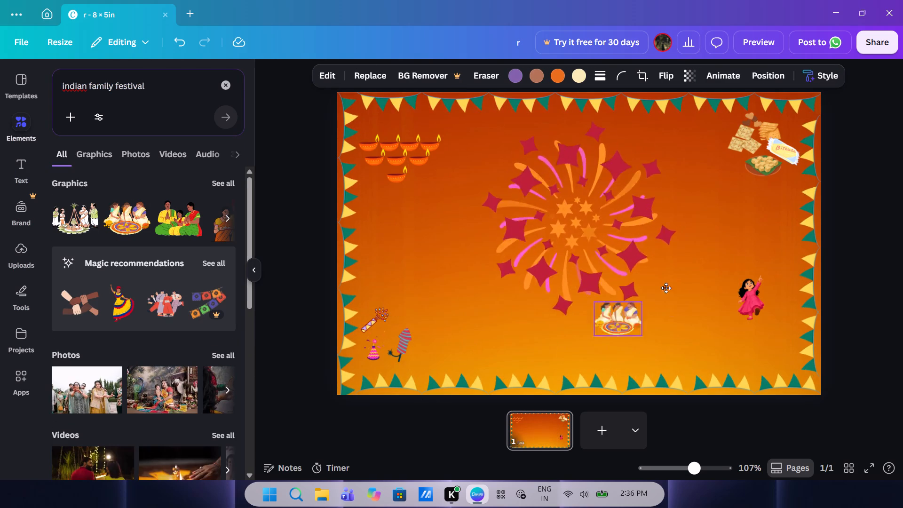
{"action": "left_click_drag", "start_coordinate": [666, 288], "coordinate": [763, 262]}
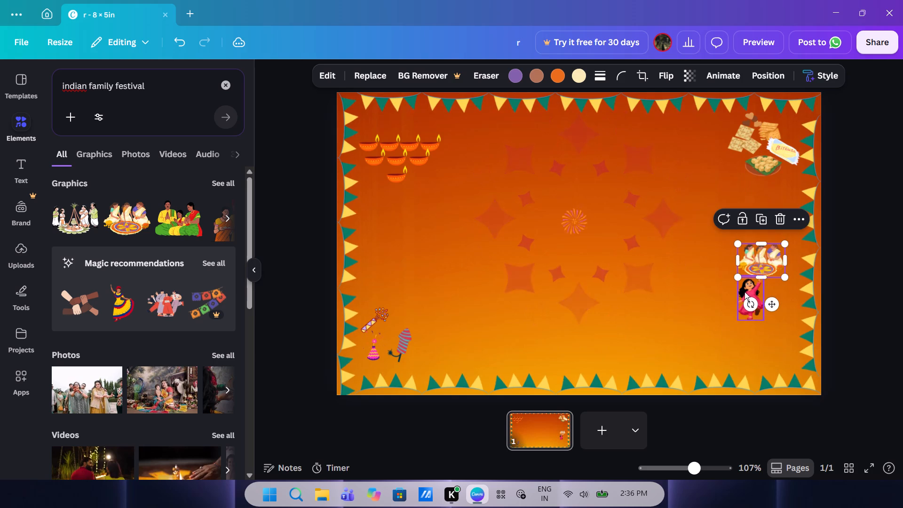
Nudge the rangoli women down slightly and move the dancing girl below them, close to the lower part of the right bunting.
{"action": "left_click_drag", "start_coordinate": [746, 289], "coordinate": [702, 301]}
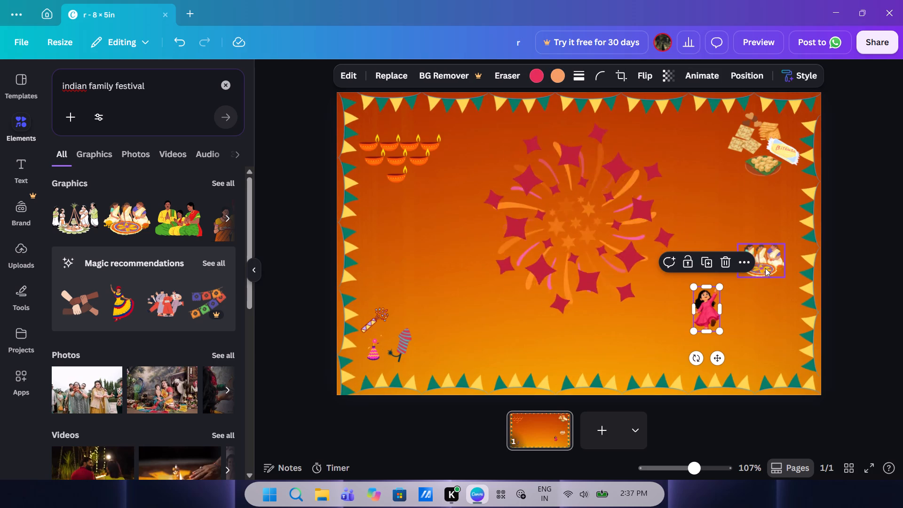
{"action": "left_click_drag", "start_coordinate": [768, 267], "coordinate": [773, 279]}
{"action": "left_click", "coordinate": [709, 316]}
{"action": "left_click_drag", "start_coordinate": [709, 316], "coordinate": [781, 339]}
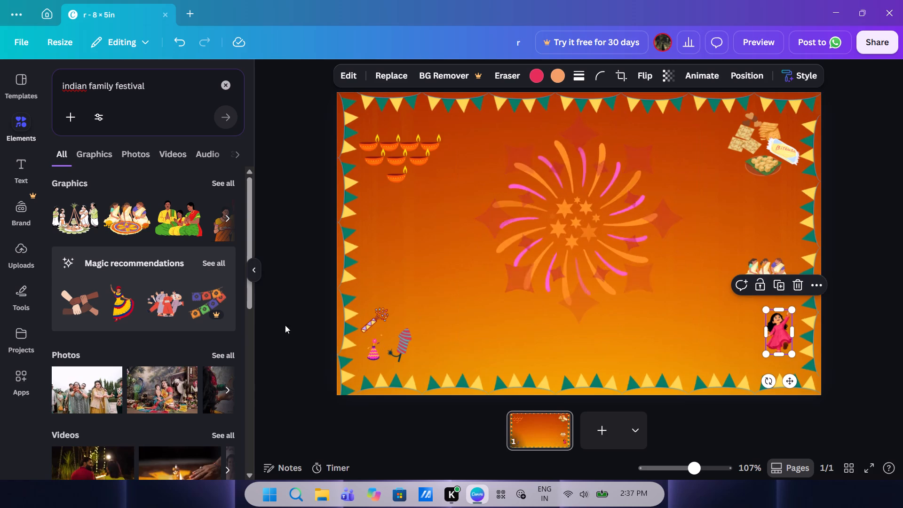
Find the family of four holding sparklers among gifts and diyas, add it, and position it slightly left of the page centre.
{"action": "scroll", "coordinate": [146, 248], "scroll_direction": "left", "scroll_amount": 1}
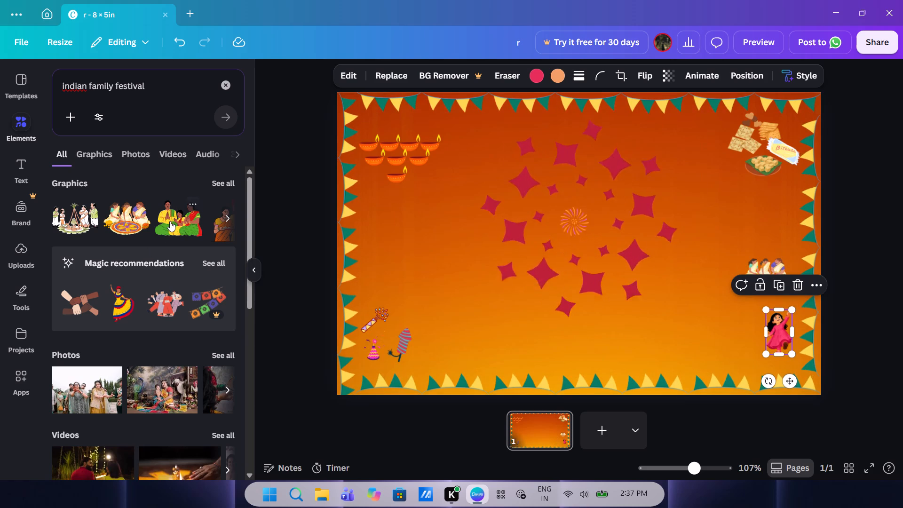
{"action": "scroll", "coordinate": [170, 221], "scroll_direction": "left", "scroll_amount": 1}
{"action": "scroll", "coordinate": [186, 233], "scroll_direction": "up", "scroll_amount": 1}
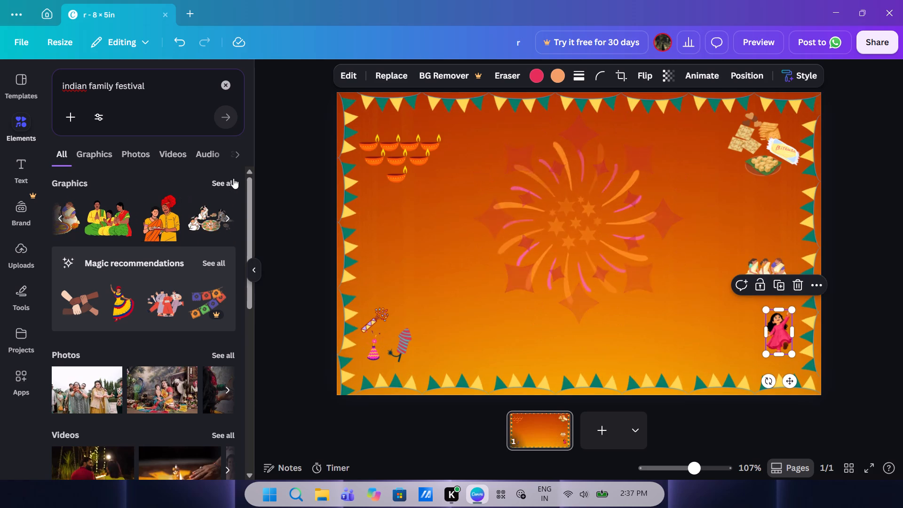
{"action": "left_click", "coordinate": [233, 178]}
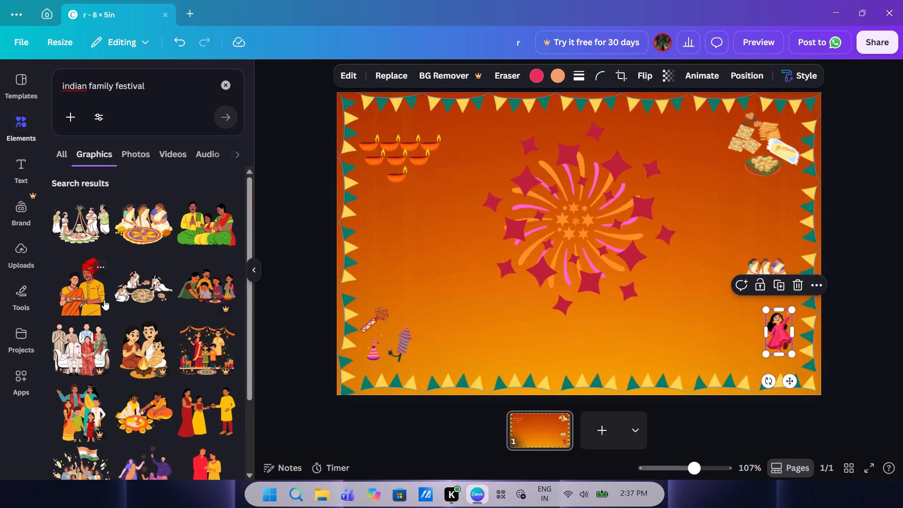
{"action": "scroll", "coordinate": [104, 300], "scroll_direction": "down", "scroll_amount": 1}
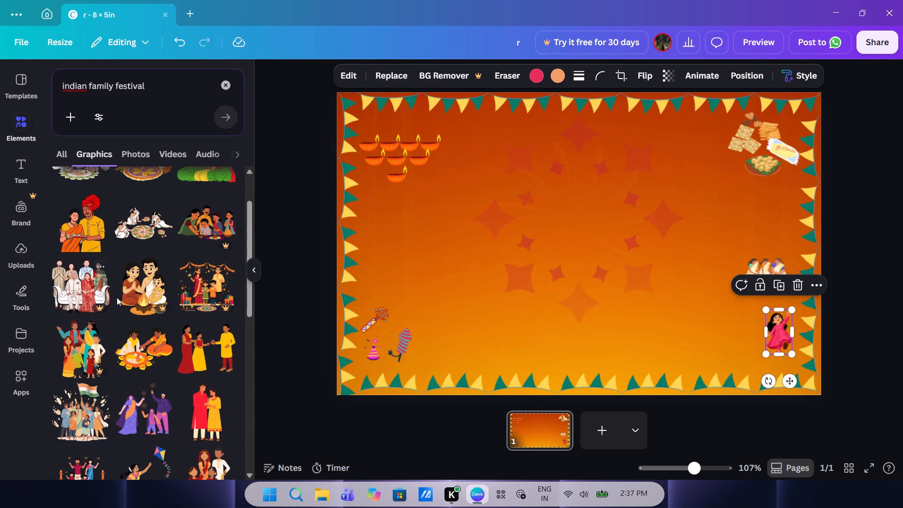
{"action": "left_click", "coordinate": [190, 285]}
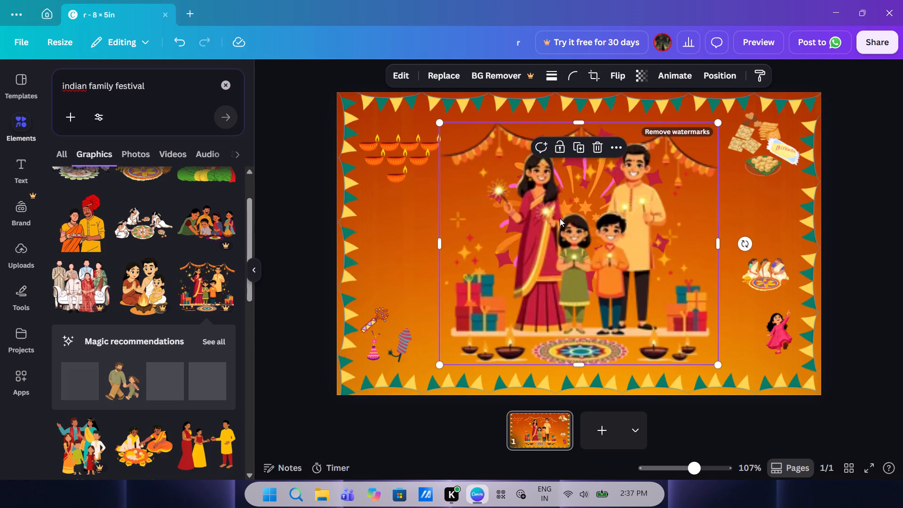
{"action": "left_click_drag", "start_coordinate": [551, 222], "coordinate": [528, 223]}
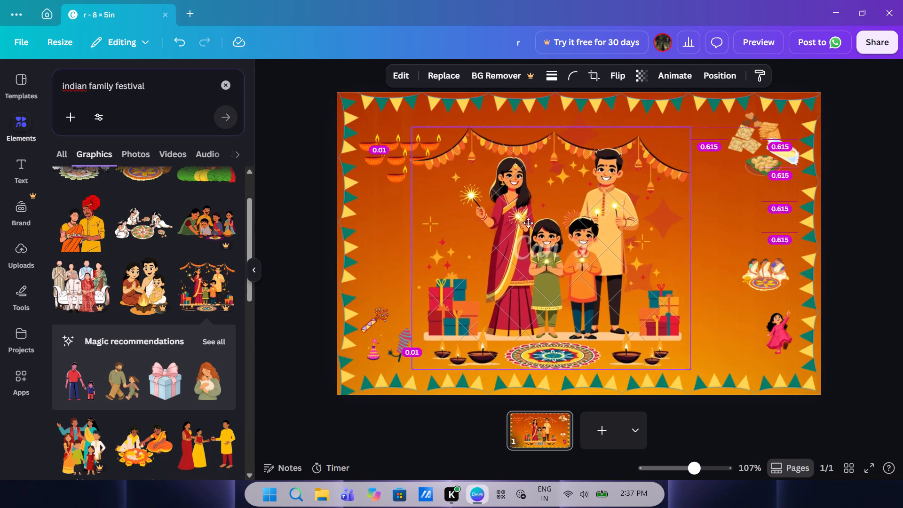
{"action": "left_click_drag", "start_coordinate": [528, 223], "coordinate": [532, 222]}
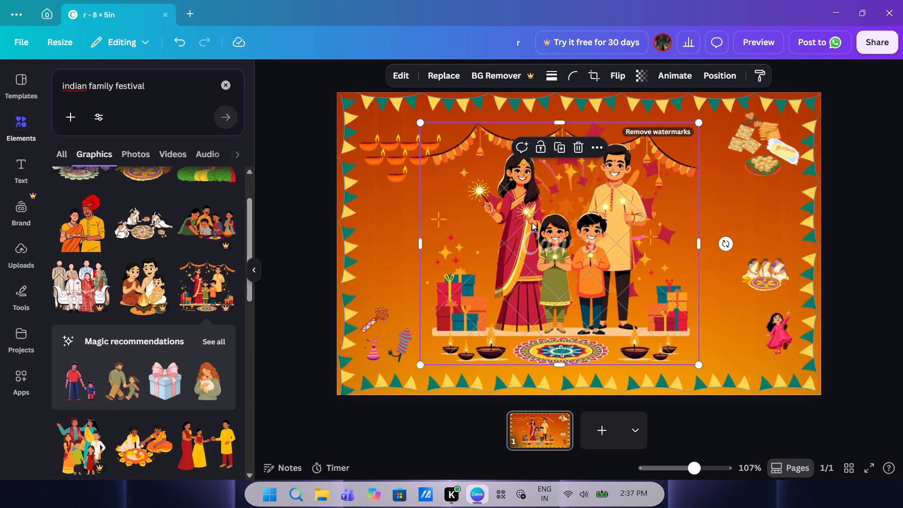
Send the large family illustration to the back, behind the fireworks.
{"action": "right_click", "coordinate": [532, 222]}
{"action": "left_click", "coordinate": [559, 187]}
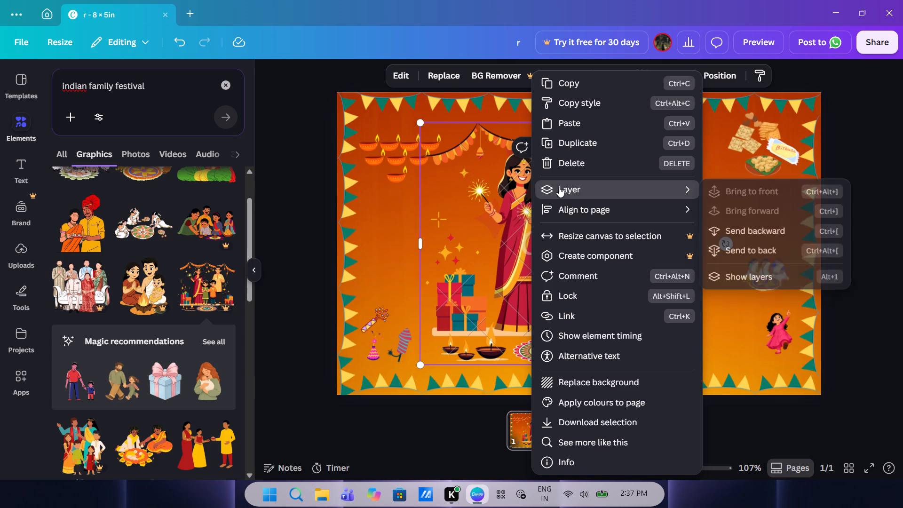
{"action": "left_click", "coordinate": [745, 243]}
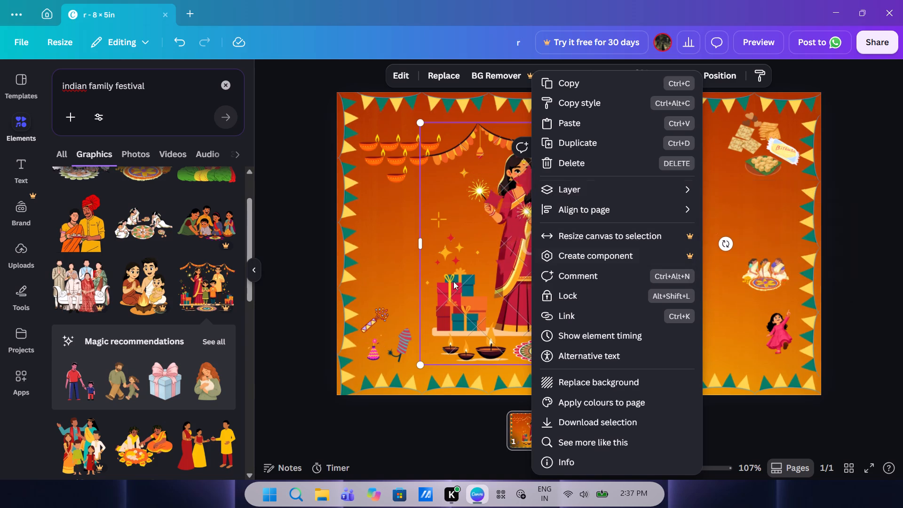
{"action": "left_click", "coordinate": [388, 289]}
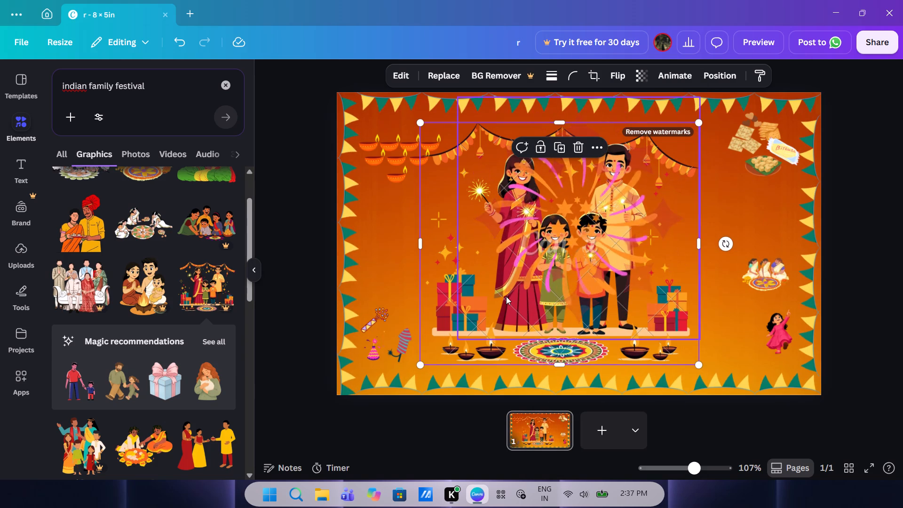
Set the large family illustration's transparency to 33.
{"action": "left_click", "coordinate": [636, 73]}
{"action": "left_click", "coordinate": [610, 127]}
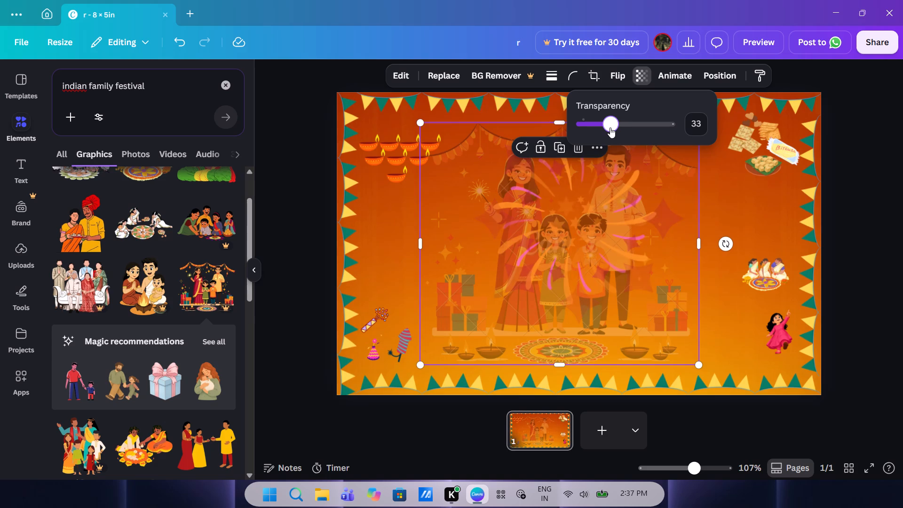
{"action": "left_click", "coordinate": [594, 127]}
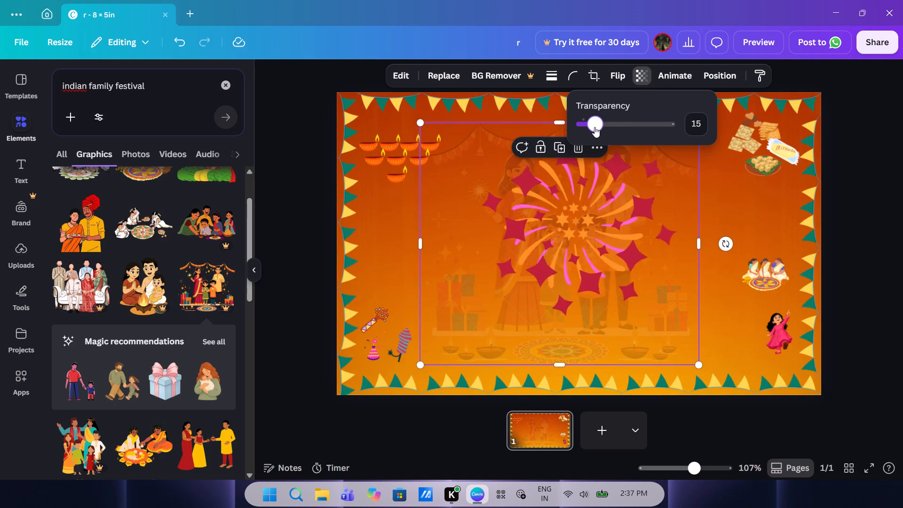
{"action": "left_click", "coordinate": [610, 127]}
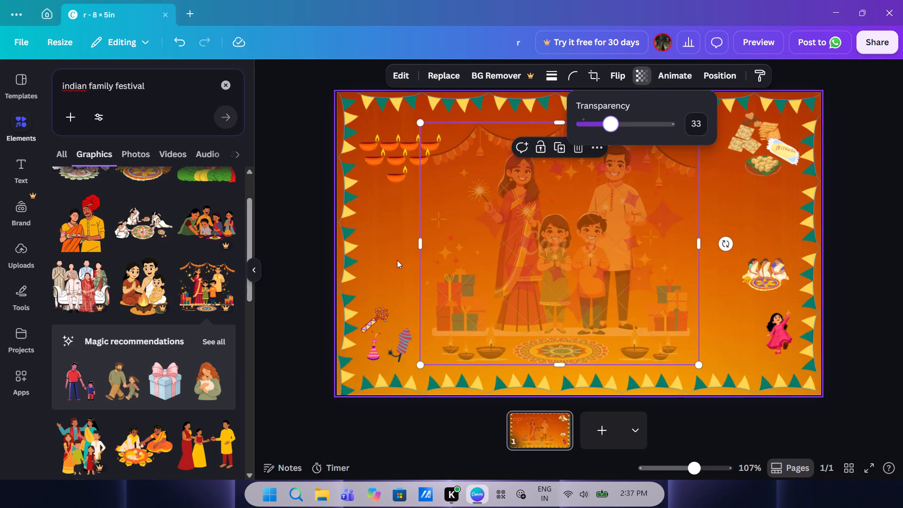
{"action": "left_click", "coordinate": [397, 260]}
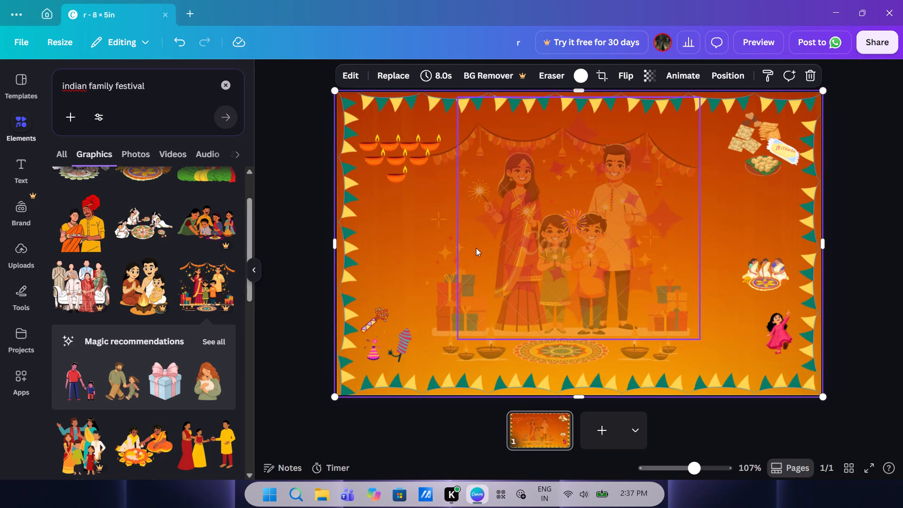
{"action": "left_click", "coordinate": [431, 250]}
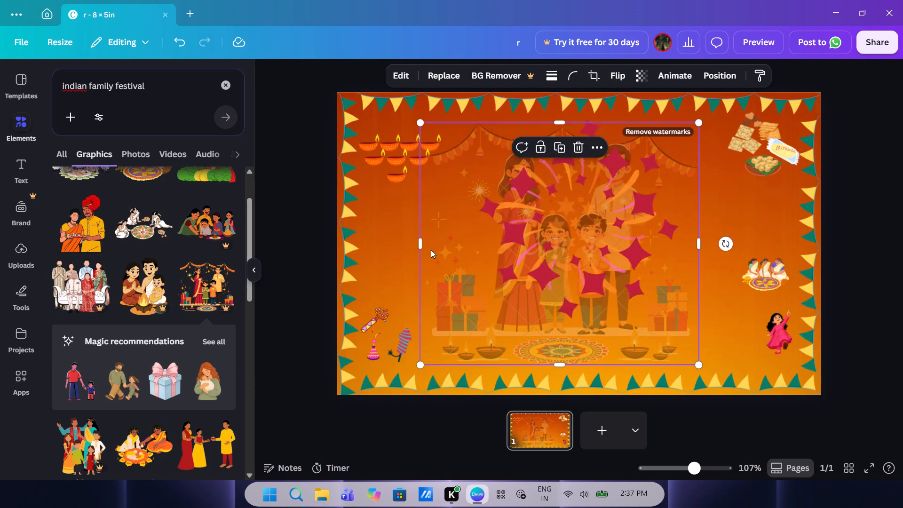
Find the couple in red and yellow outfits, add them to the page, shrink them, and place them just left of the dancing girl.
{"action": "scroll", "coordinate": [138, 351], "scroll_direction": "down", "scroll_amount": 1}
{"action": "scroll", "coordinate": [90, 382], "scroll_direction": "down", "scroll_amount": 1}
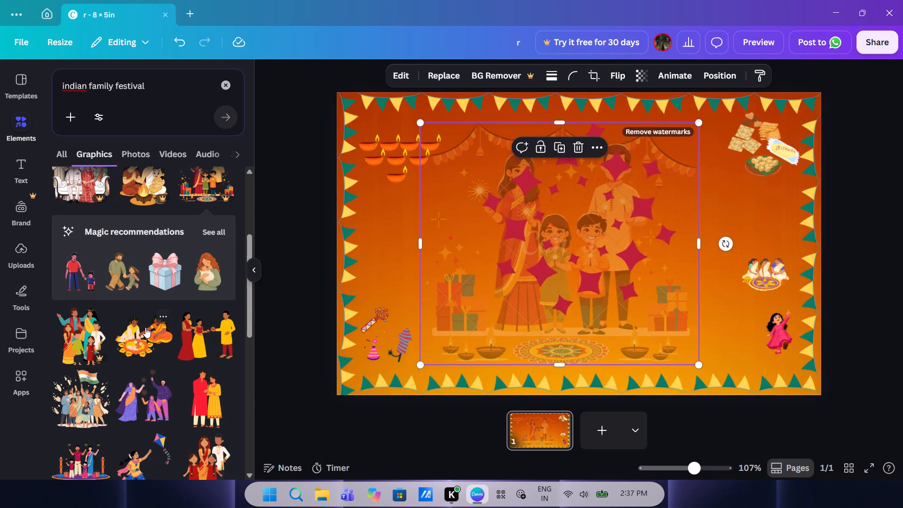
{"action": "left_click_drag", "start_coordinate": [207, 393], "coordinate": [525, 423]}
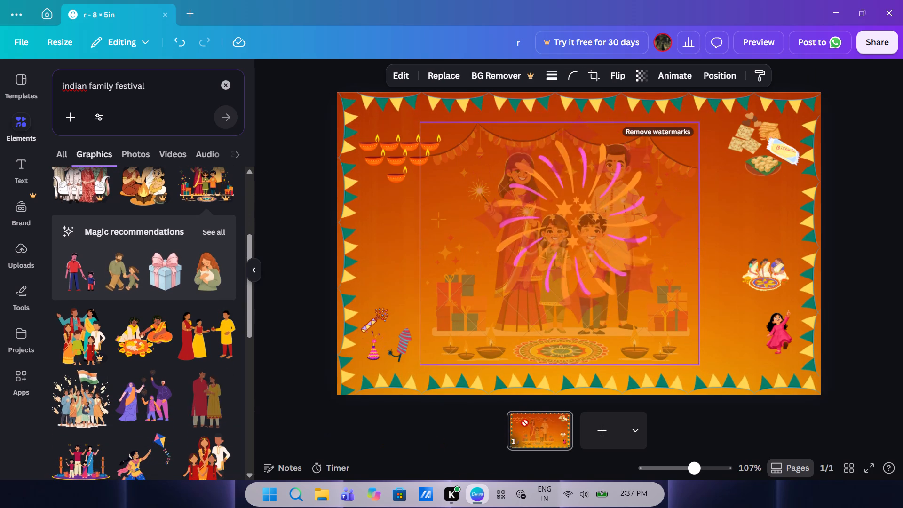
{"action": "left_click_drag", "start_coordinate": [525, 423], "coordinate": [665, 322]}
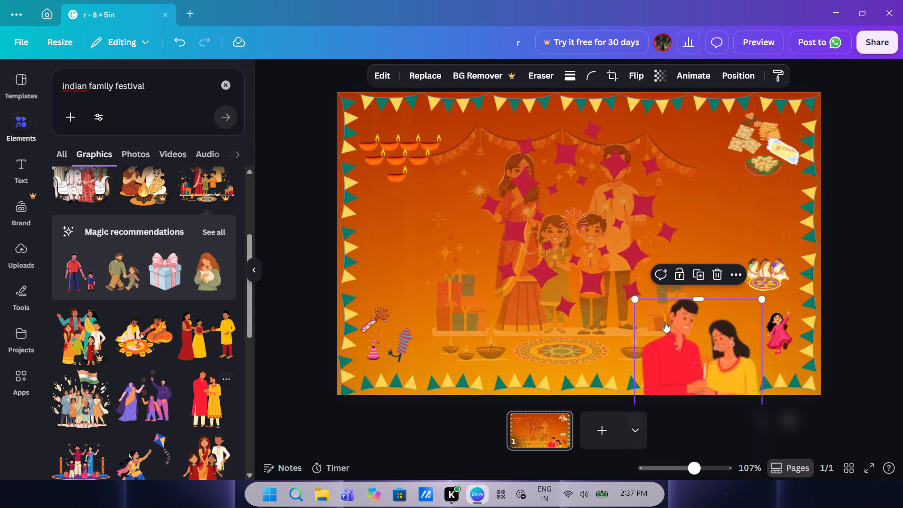
{"action": "left_click_drag", "start_coordinate": [764, 300], "coordinate": [713, 340]}
{"action": "left_click_drag", "start_coordinate": [687, 361], "coordinate": [760, 135]}
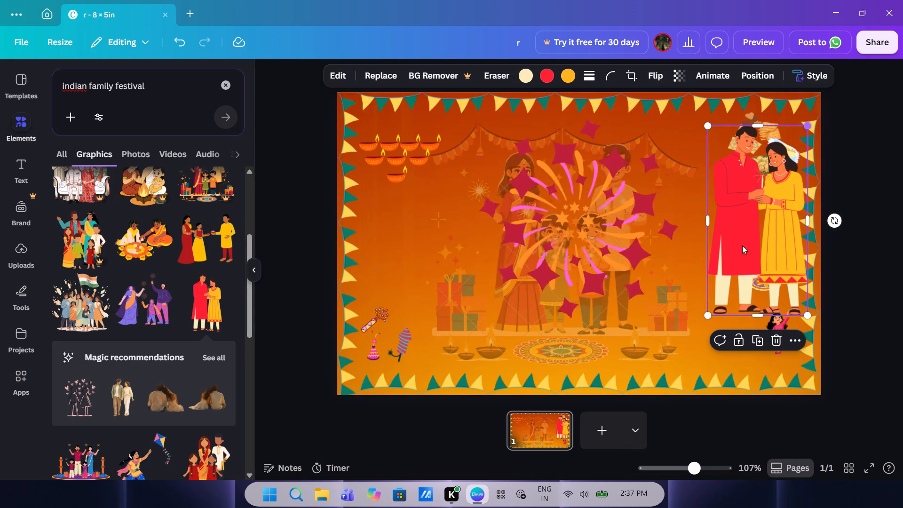
{"action": "left_click_drag", "start_coordinate": [811, 124], "coordinate": [748, 293]}
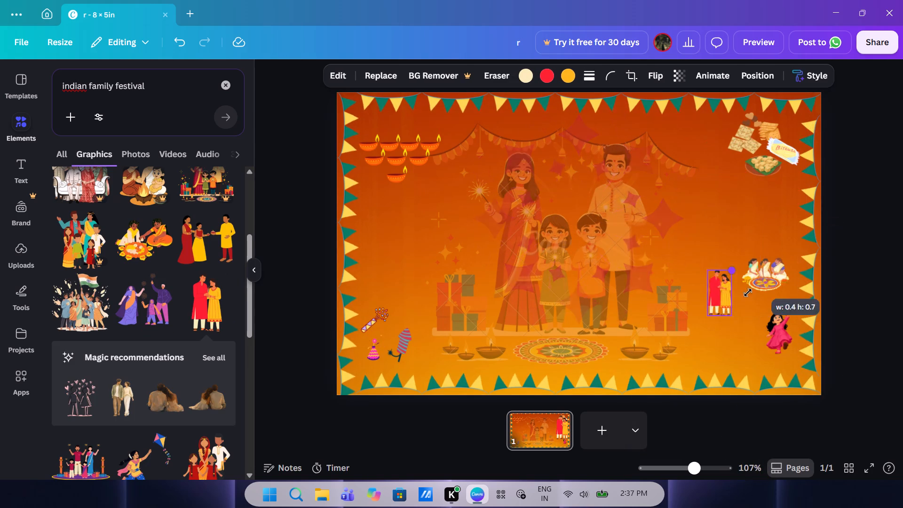
{"action": "left_click_drag", "start_coordinate": [748, 293], "coordinate": [752, 273]}
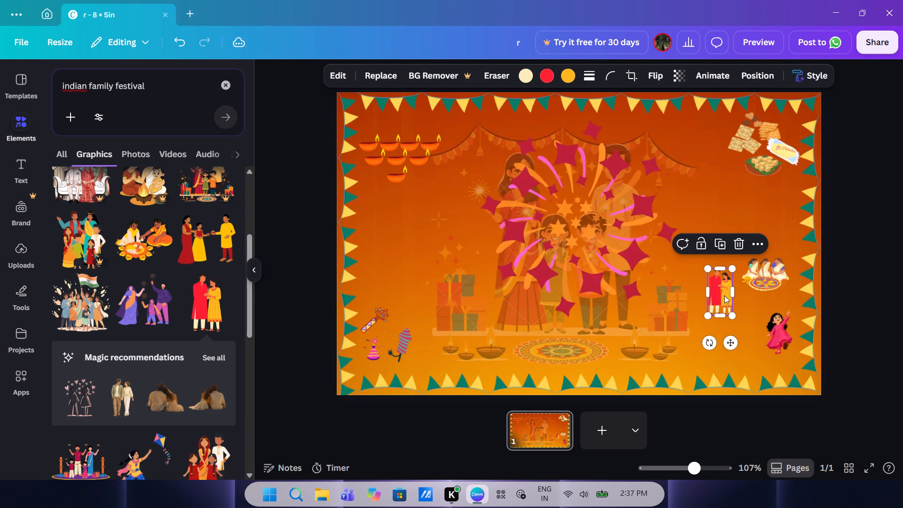
{"action": "left_click_drag", "start_coordinate": [721, 298], "coordinate": [748, 326]}
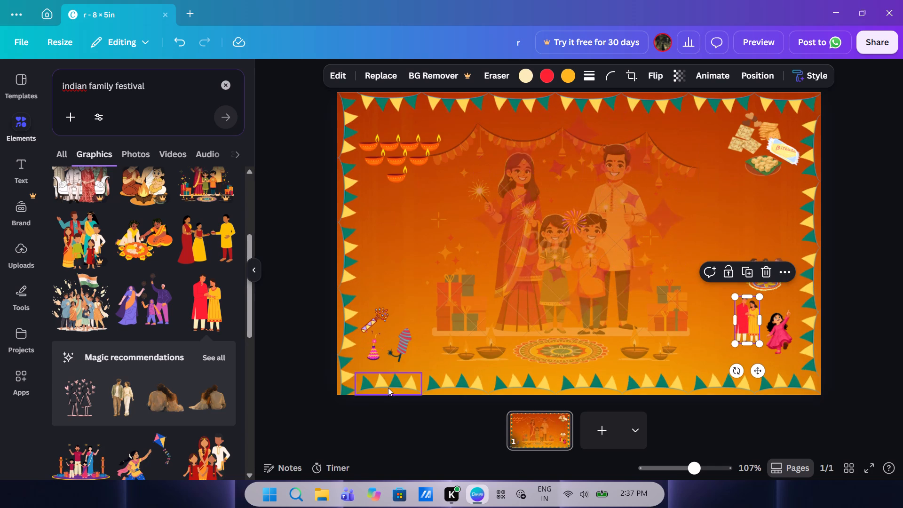
Add the purple-clad family holding sparklers, shrink it to a small size, and place it above the firecrackers beside the left bunting.
{"action": "left_click", "coordinate": [162, 297]}
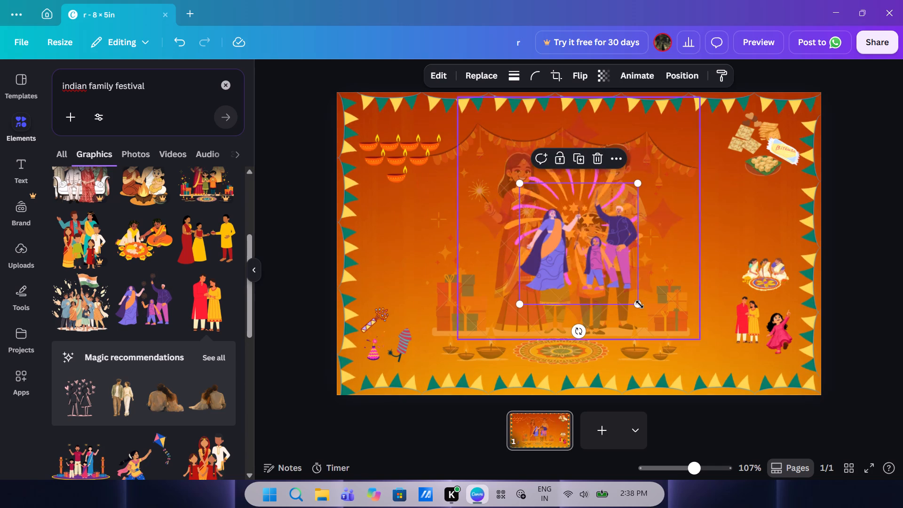
{"action": "left_click_drag", "start_coordinate": [635, 184], "coordinate": [569, 236]}
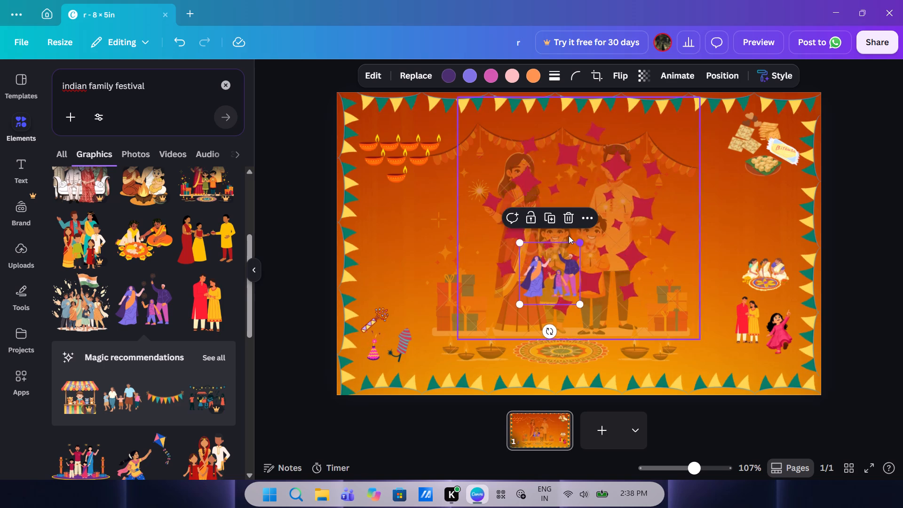
{"action": "left_click_drag", "start_coordinate": [522, 270], "coordinate": [366, 233]}
{"action": "left_click_drag", "start_coordinate": [428, 204], "coordinate": [415, 219]}
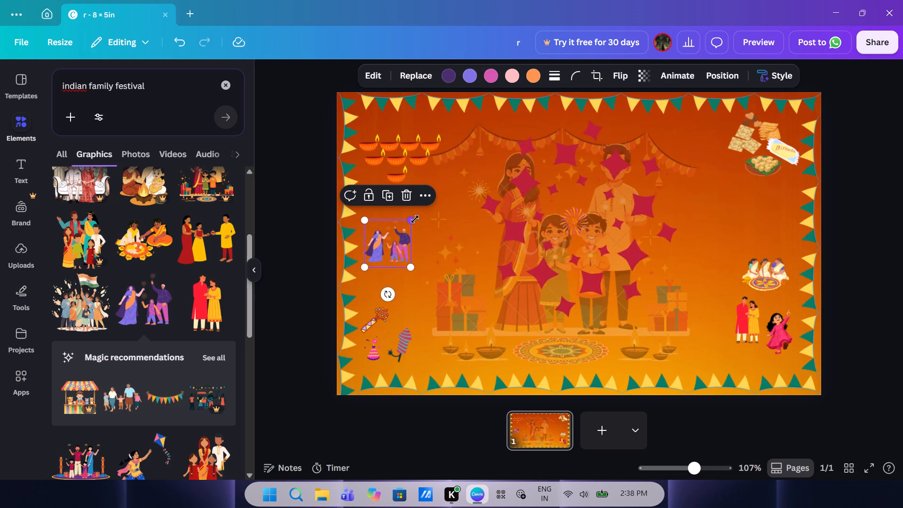
{"action": "left_click_drag", "start_coordinate": [415, 219], "coordinate": [398, 238]}
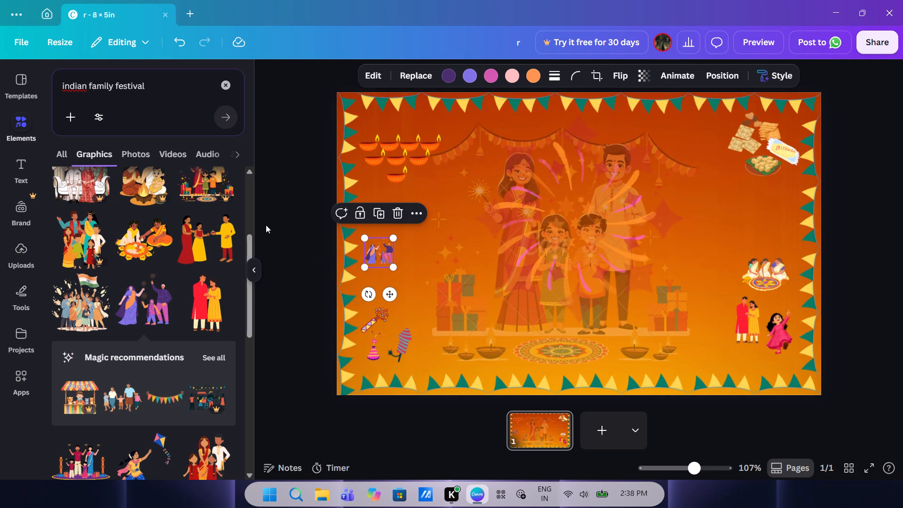
{"action": "left_click", "coordinate": [266, 225]}
Add the trio in red and yellow outfits, shrink it, tilt it slightly, and place it above the group around the rangoli.
{"action": "left_click_drag", "start_coordinate": [220, 230], "coordinate": [736, 174]}
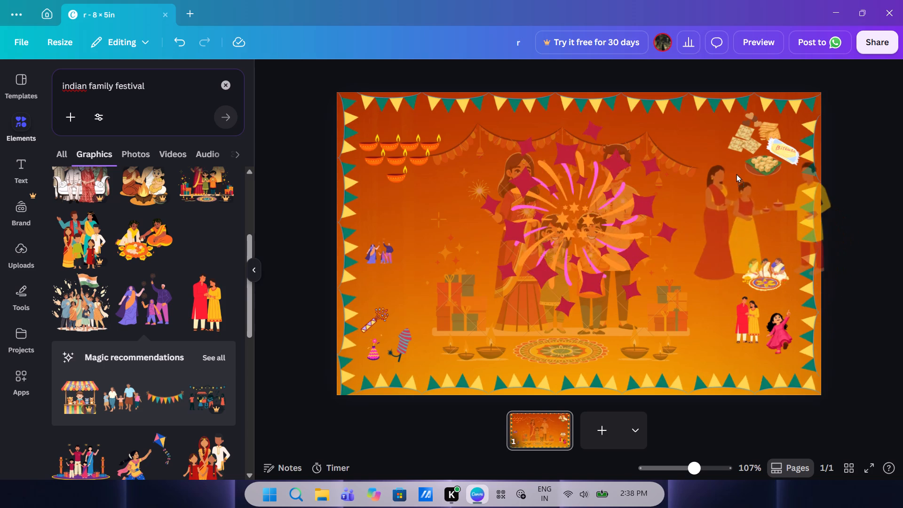
{"action": "left_click_drag", "start_coordinate": [736, 174], "coordinate": [736, 170]}
{"action": "left_click_drag", "start_coordinate": [828, 151], "coordinate": [754, 190]}
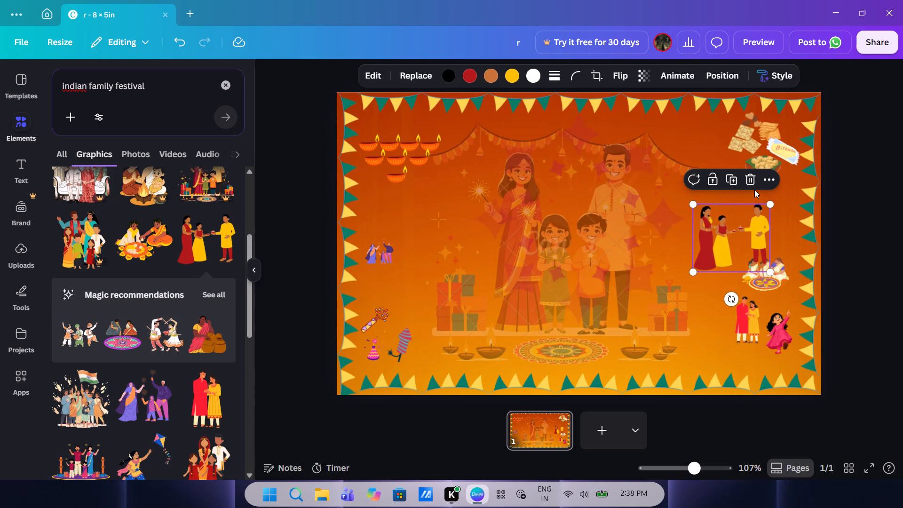
{"action": "left_click_drag", "start_coordinate": [771, 203], "coordinate": [752, 215]}
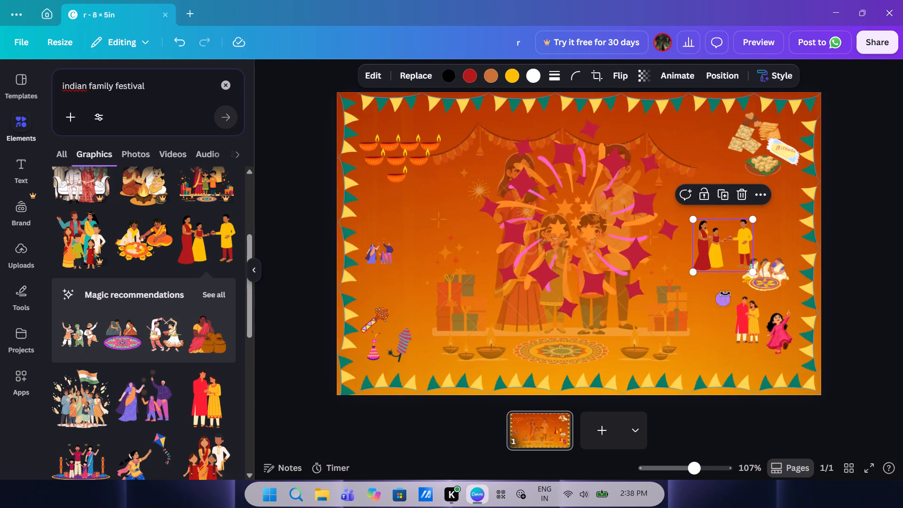
{"action": "left_click_drag", "start_coordinate": [725, 294], "coordinate": [721, 294]}
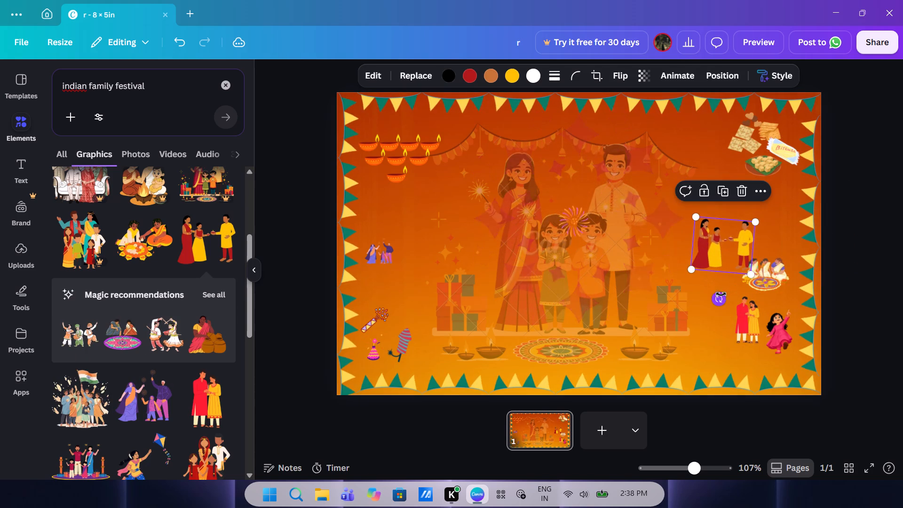
{"action": "left_click_drag", "start_coordinate": [713, 220], "coordinate": [747, 193]}
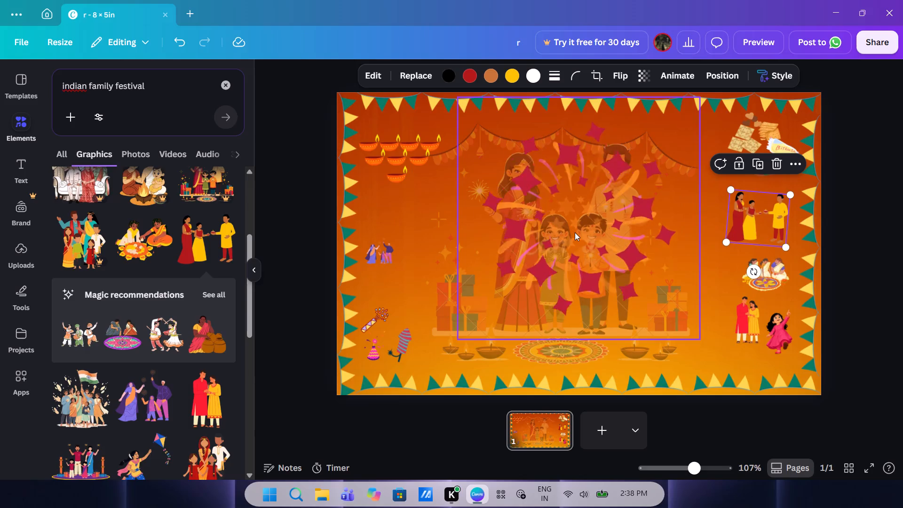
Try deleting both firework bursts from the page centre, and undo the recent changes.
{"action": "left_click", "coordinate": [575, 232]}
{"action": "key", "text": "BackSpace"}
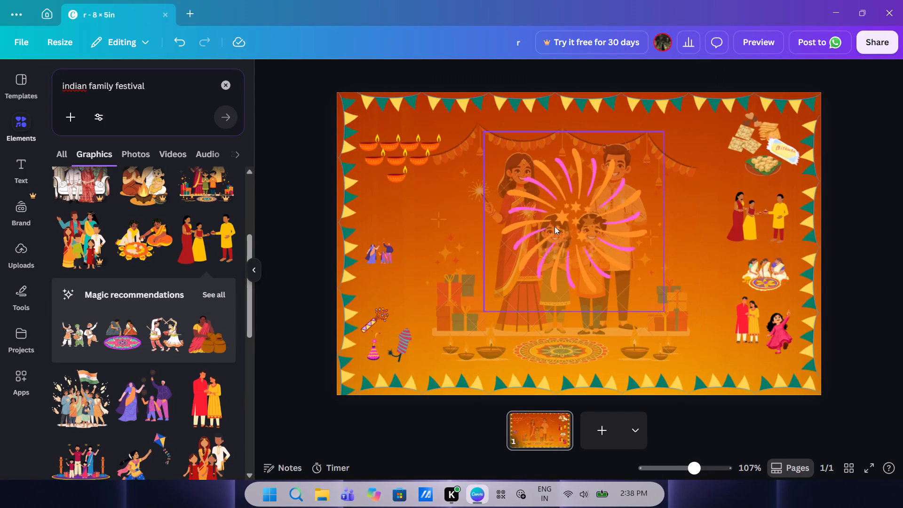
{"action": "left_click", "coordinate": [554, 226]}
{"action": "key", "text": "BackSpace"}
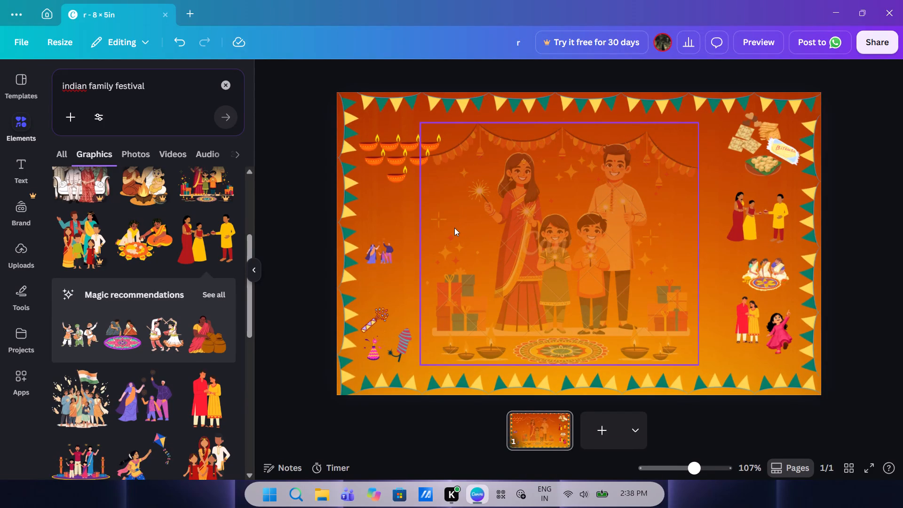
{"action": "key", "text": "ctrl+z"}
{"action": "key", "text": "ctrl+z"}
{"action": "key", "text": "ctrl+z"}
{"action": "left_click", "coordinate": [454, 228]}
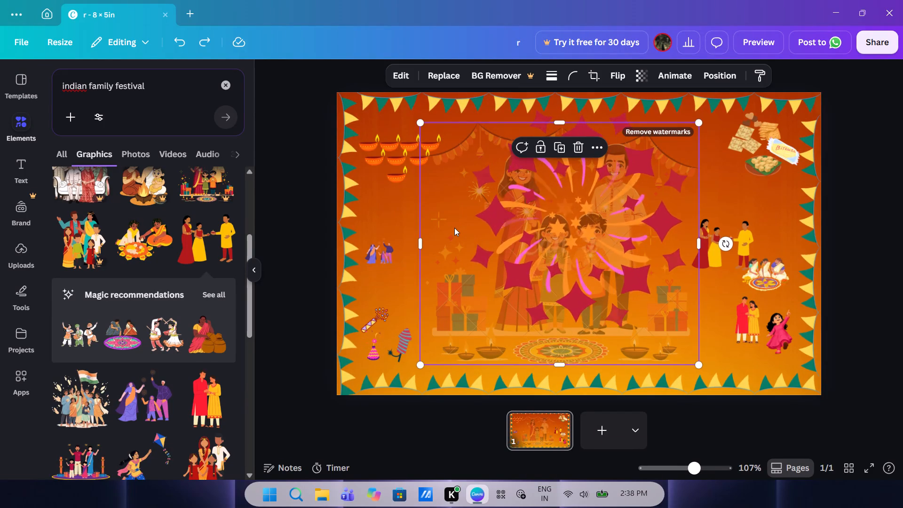
Move the trio in red and yellow outfits above the rangoli group, below the snacks.
{"action": "left_click_drag", "start_coordinate": [719, 261], "coordinate": [755, 239]}
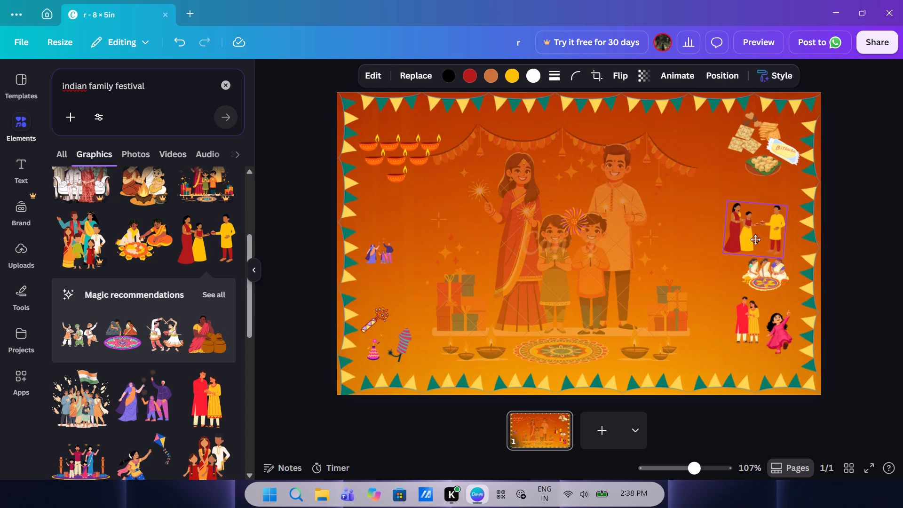
{"action": "left_click_drag", "start_coordinate": [755, 239], "coordinate": [758, 237]}
Move the crimson star burst to the page's upper-left corner and shrink it to fit around the diyas.
{"action": "left_click", "coordinate": [606, 237]}
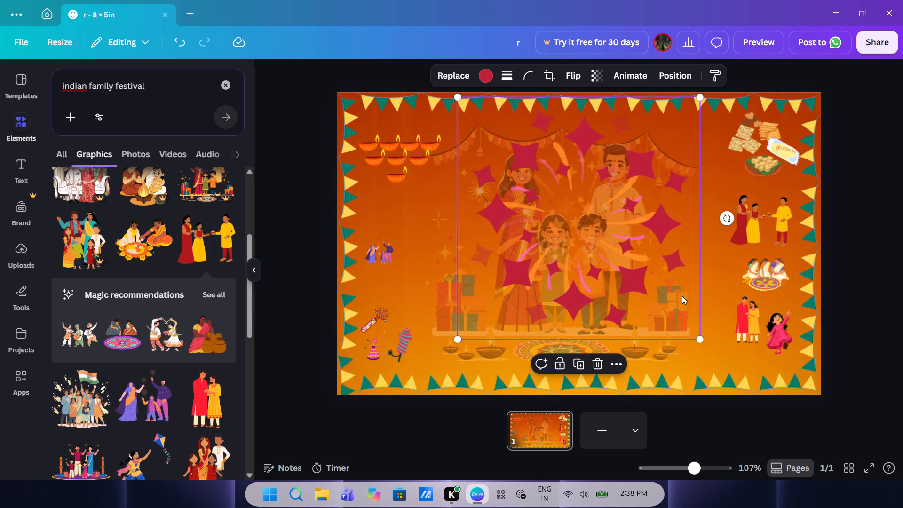
{"action": "left_click_drag", "start_coordinate": [587, 240], "coordinate": [421, 187]}
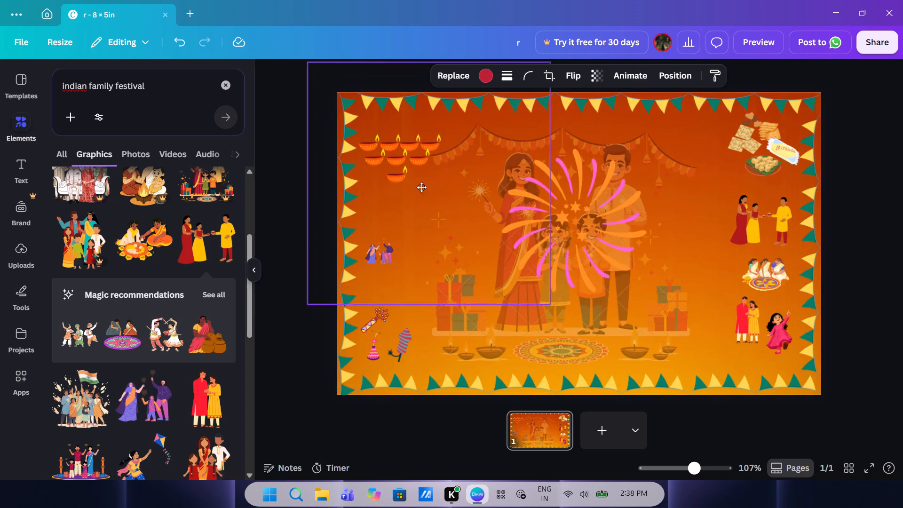
{"action": "left_click_drag", "start_coordinate": [421, 187], "coordinate": [402, 177]}
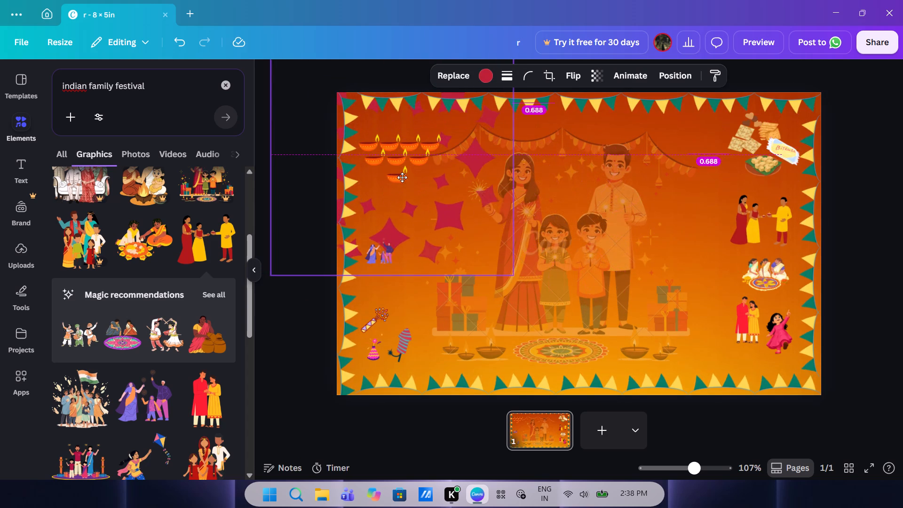
{"action": "left_click_drag", "start_coordinate": [402, 177], "coordinate": [406, 179]}
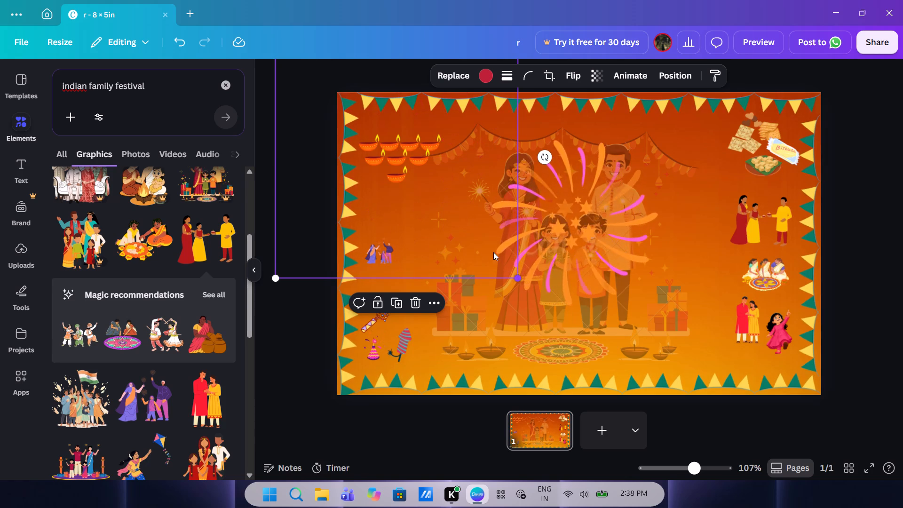
{"action": "left_click", "coordinate": [513, 276]}
{"action": "left_click_drag", "start_coordinate": [513, 276], "coordinate": [443, 213]}
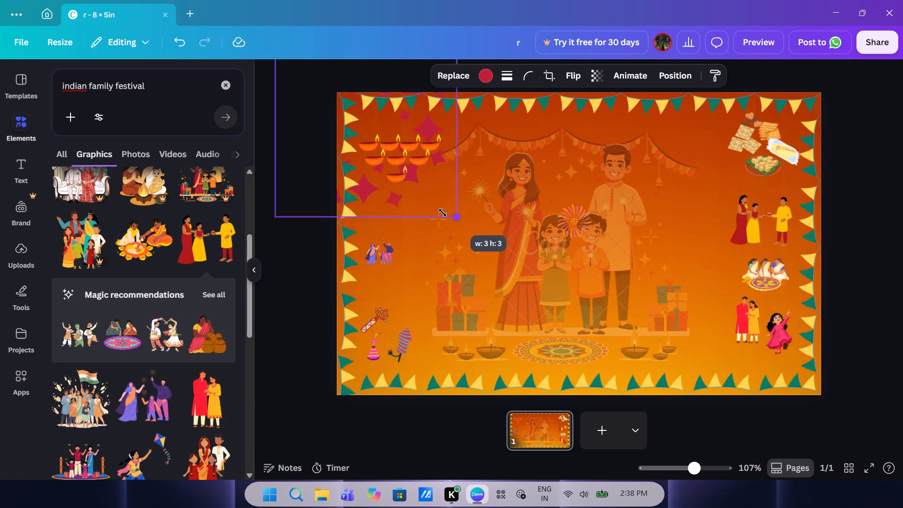
{"action": "left_click_drag", "start_coordinate": [443, 213], "coordinate": [372, 151]}
{"action": "left_click_drag", "start_coordinate": [317, 102], "coordinate": [394, 166]}
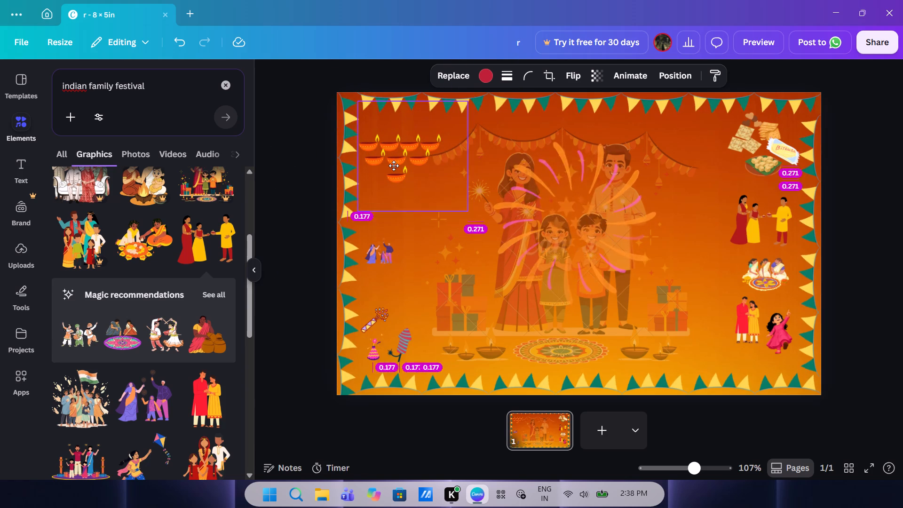
{"action": "left_click_drag", "start_coordinate": [394, 166], "coordinate": [382, 167]}
Shrink the pink and orange firework burst and centre it on the diyas, within the star burst.
{"action": "left_click_drag", "start_coordinate": [553, 219], "coordinate": [375, 151]}
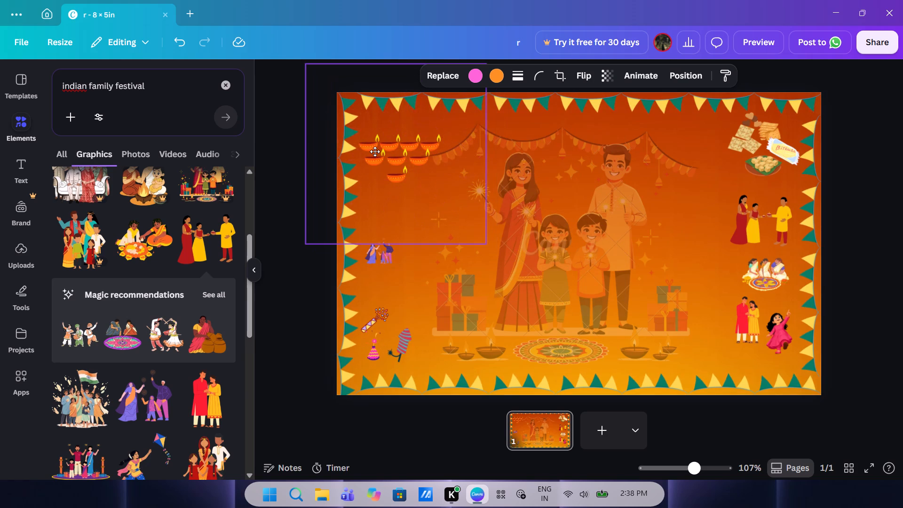
{"action": "left_click_drag", "start_coordinate": [375, 151], "coordinate": [375, 152]}
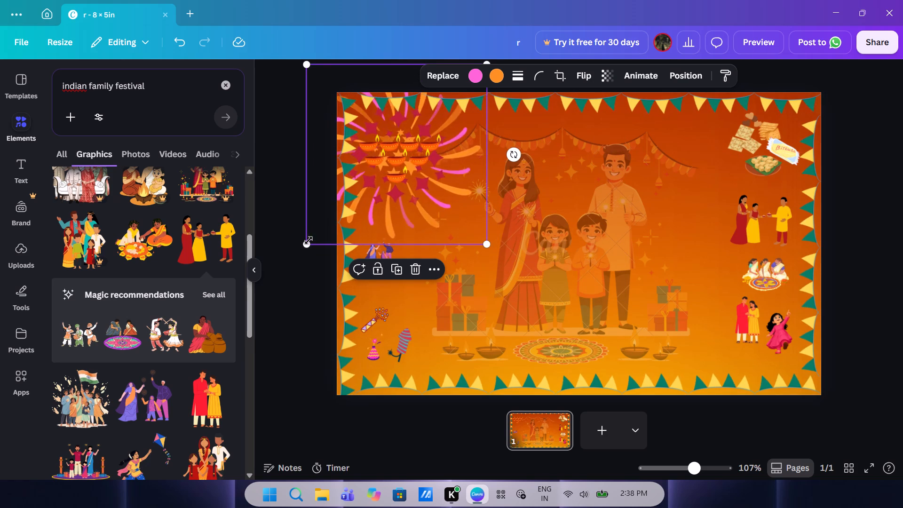
{"action": "left_click_drag", "start_coordinate": [307, 244], "coordinate": [395, 159]}
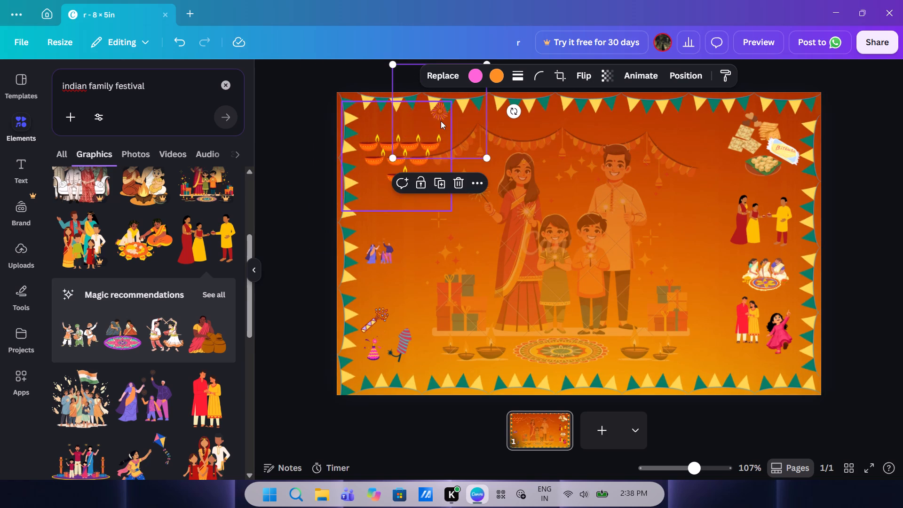
{"action": "left_click_drag", "start_coordinate": [441, 121], "coordinate": [398, 167]}
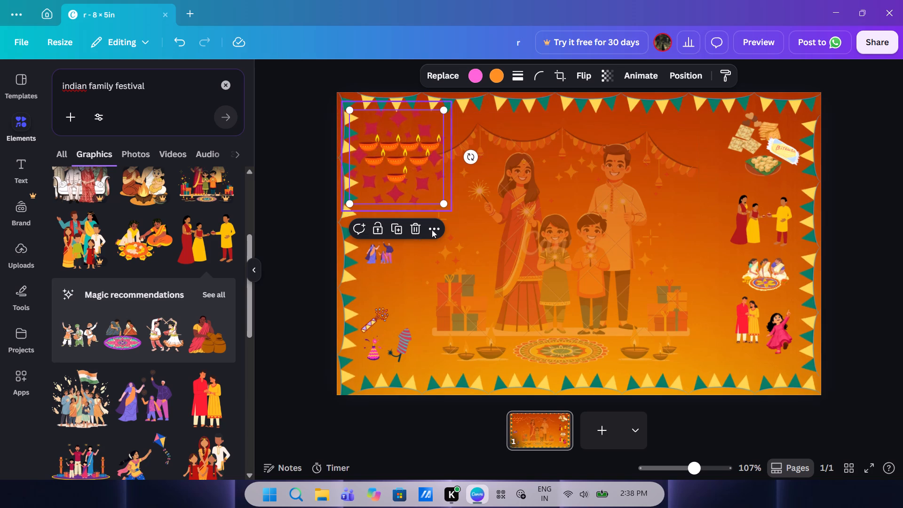
Recolour the firework burst behind the diyas, changing its pink to magenta #d158b0 and its orange to #ff701f.
{"action": "left_click", "coordinate": [478, 80]}
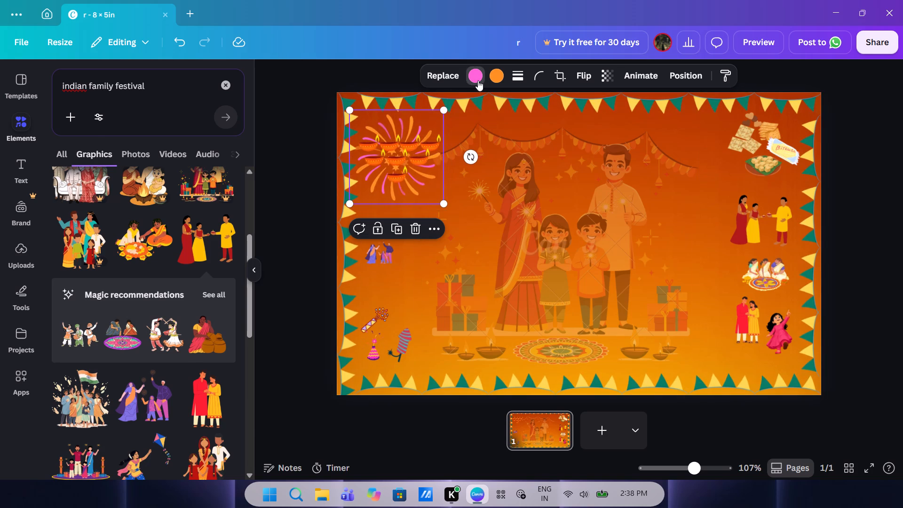
{"action": "left_click", "coordinate": [166, 240]}
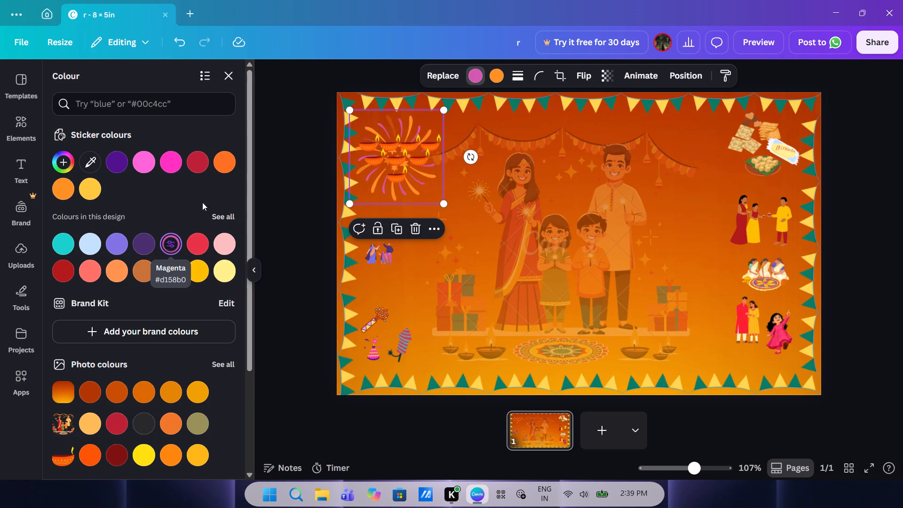
{"action": "left_click", "coordinate": [493, 68]}
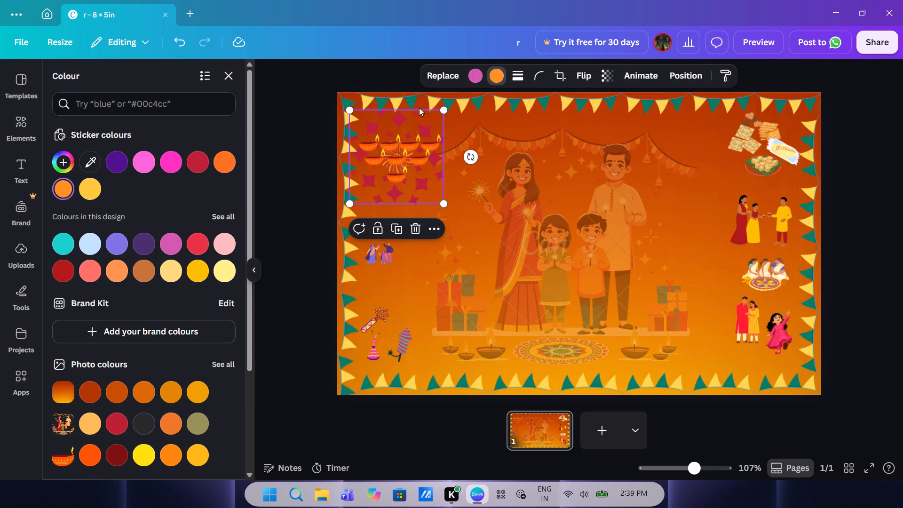
{"action": "left_click", "coordinate": [219, 167]}
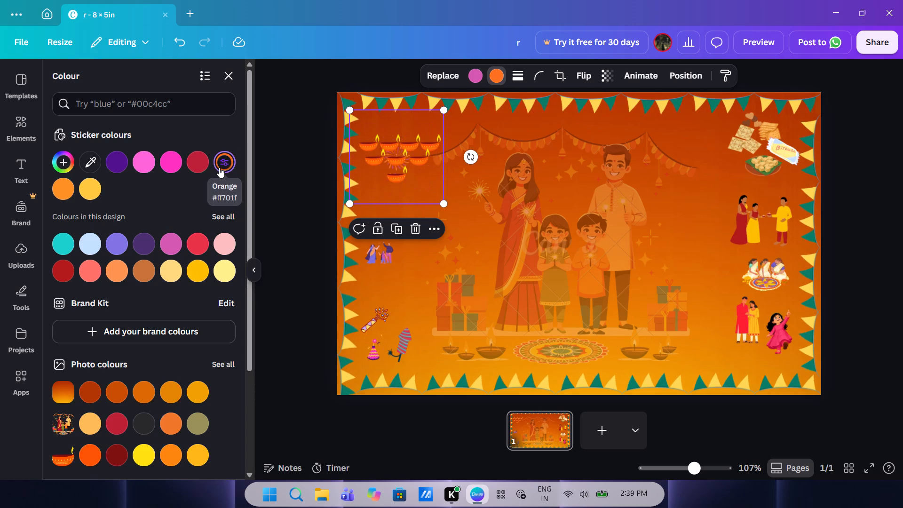
Change the crimson star burst around the diyas to pure red #FF0000.
{"action": "left_click", "coordinate": [391, 157]}
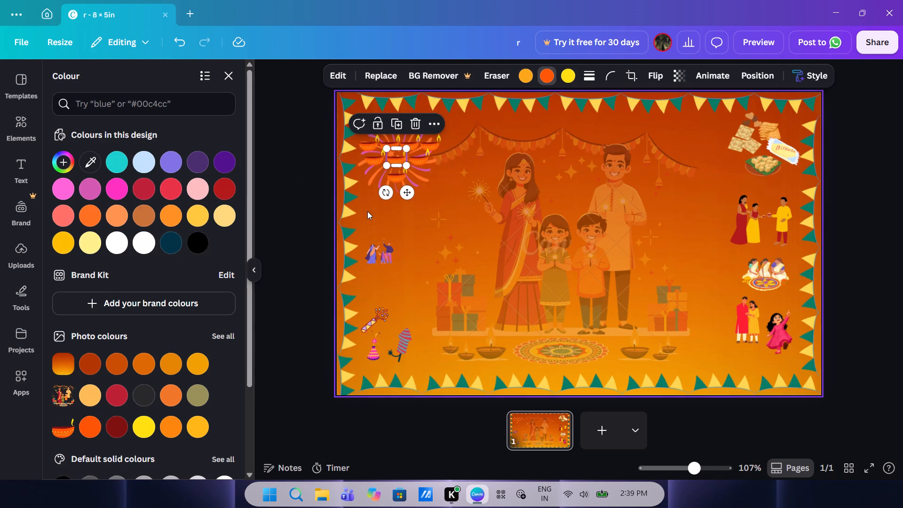
{"action": "left_click", "coordinate": [378, 229]}
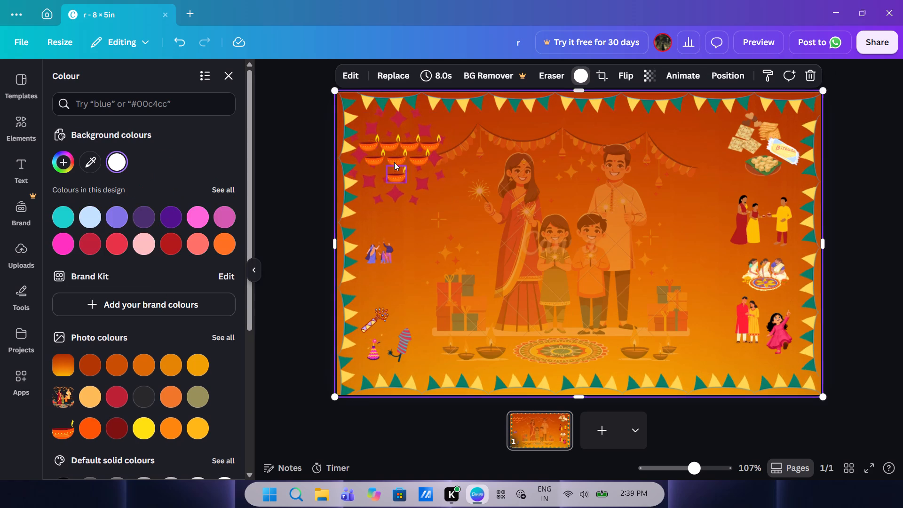
{"action": "left_click", "coordinate": [413, 183]}
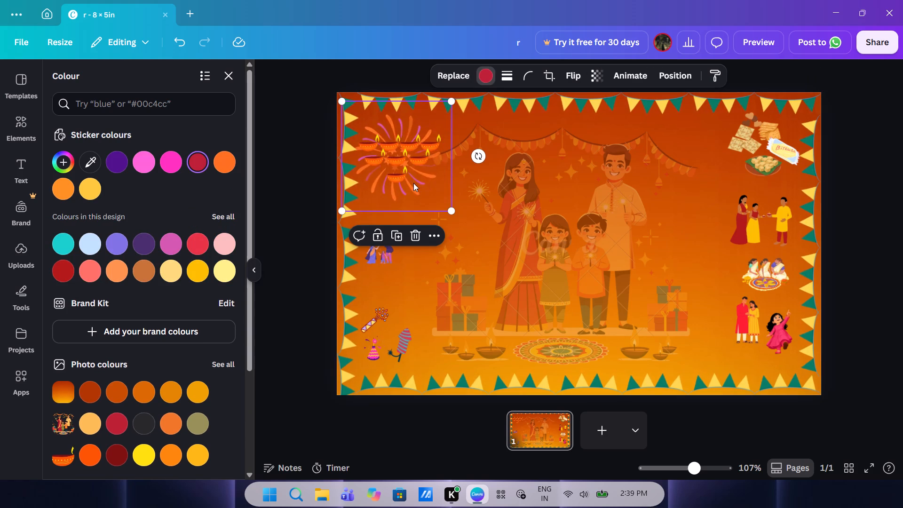
{"action": "left_click", "coordinate": [483, 70]}
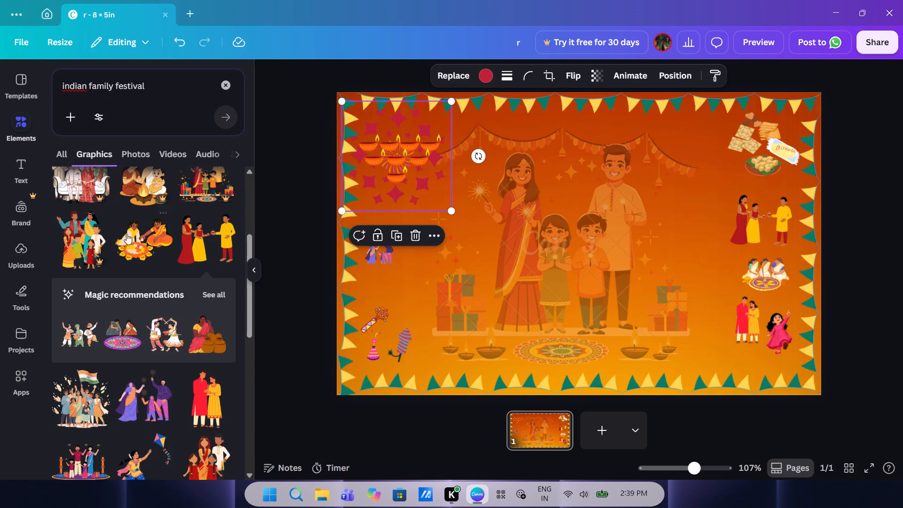
{"action": "left_click", "coordinate": [492, 77]}
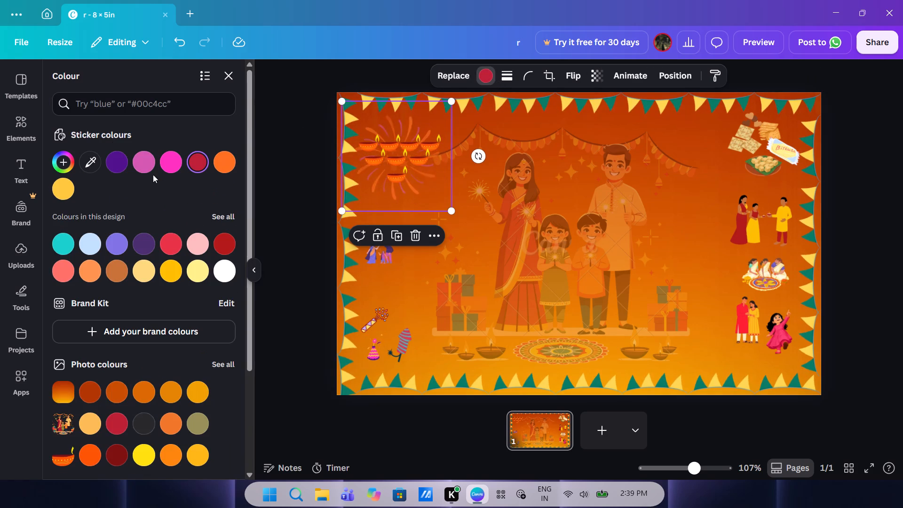
{"action": "left_click", "coordinate": [64, 170]}
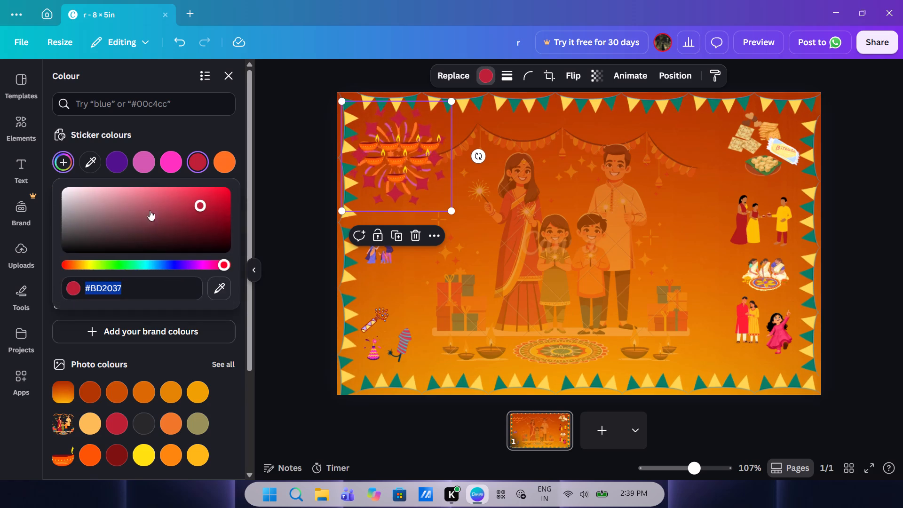
{"action": "left_click_drag", "start_coordinate": [202, 209], "coordinate": [243, 179]}
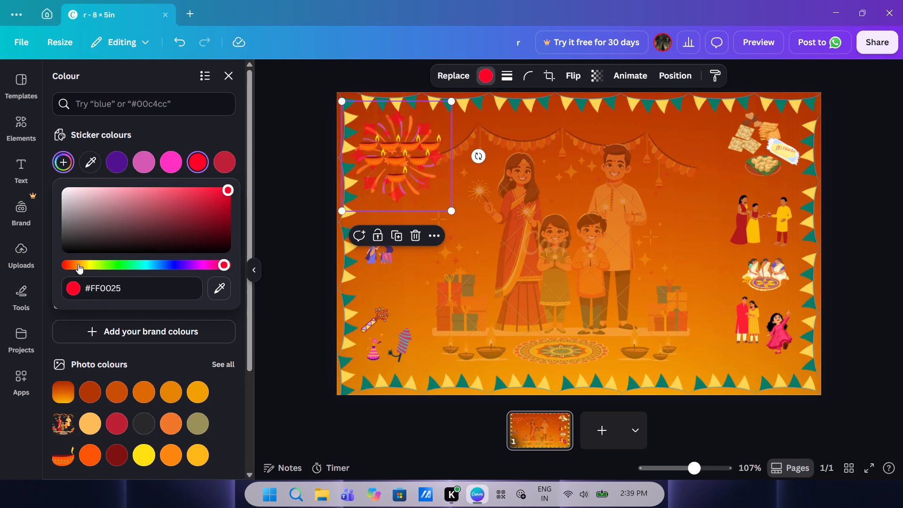
{"action": "left_click", "coordinate": [60, 265]}
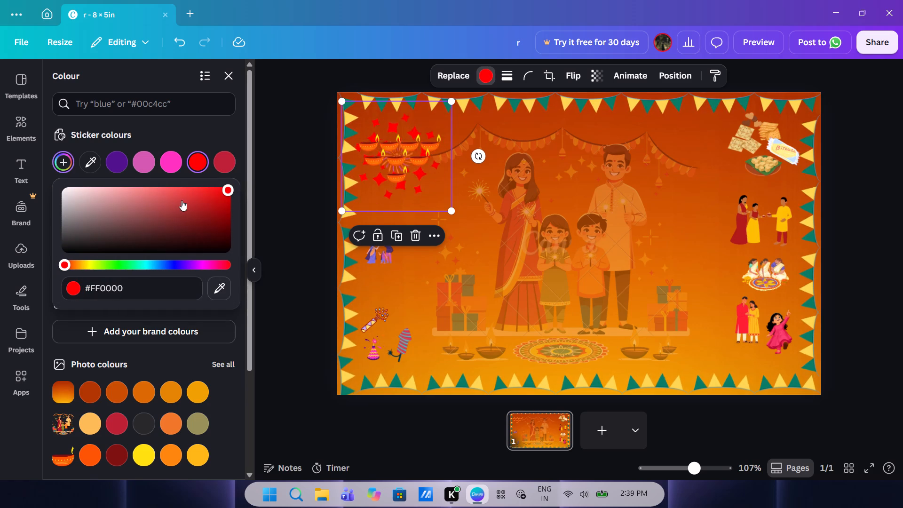
{"action": "left_click_drag", "start_coordinate": [228, 190], "coordinate": [221, 257]}
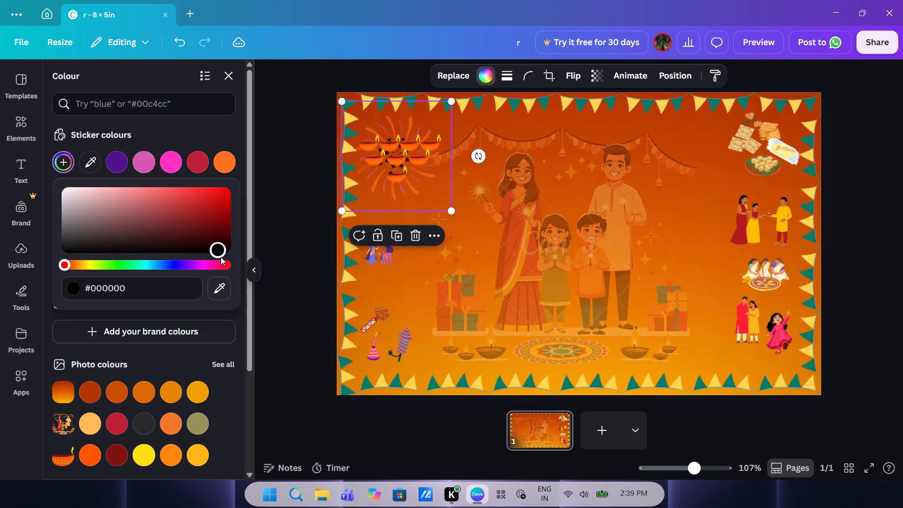
{"action": "left_click_drag", "start_coordinate": [221, 257], "coordinate": [271, 130]}
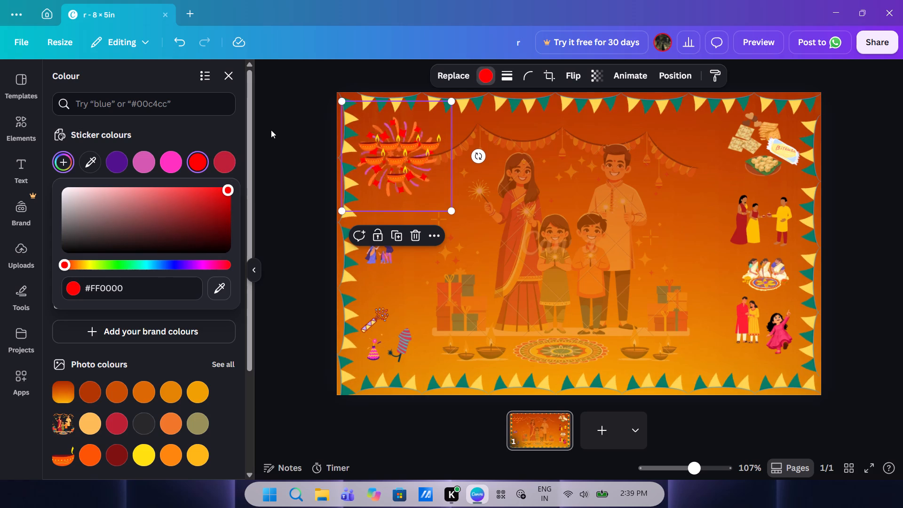
{"action": "left_click", "coordinate": [380, 175]}
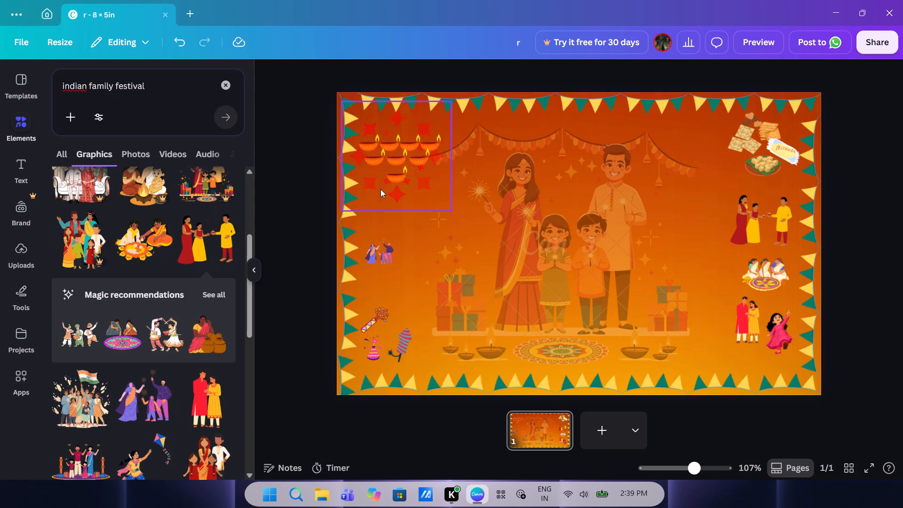
{"action": "left_click", "coordinate": [402, 149]}
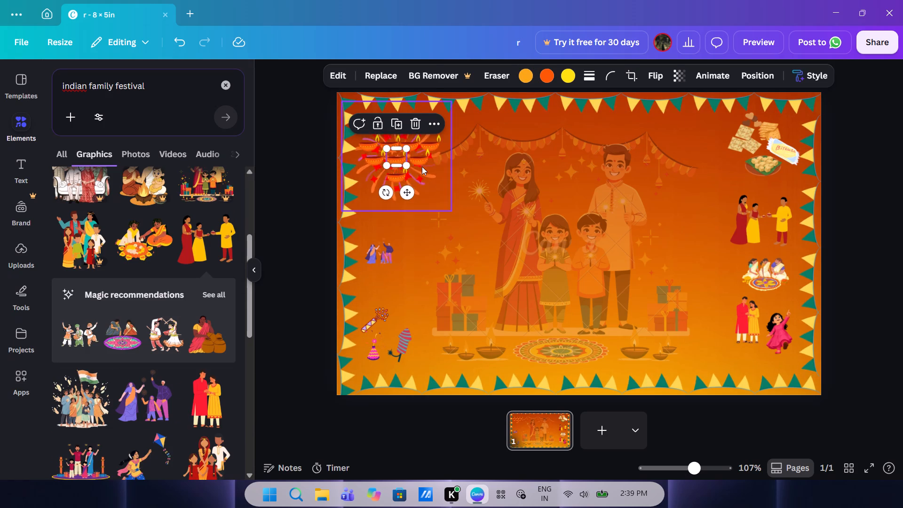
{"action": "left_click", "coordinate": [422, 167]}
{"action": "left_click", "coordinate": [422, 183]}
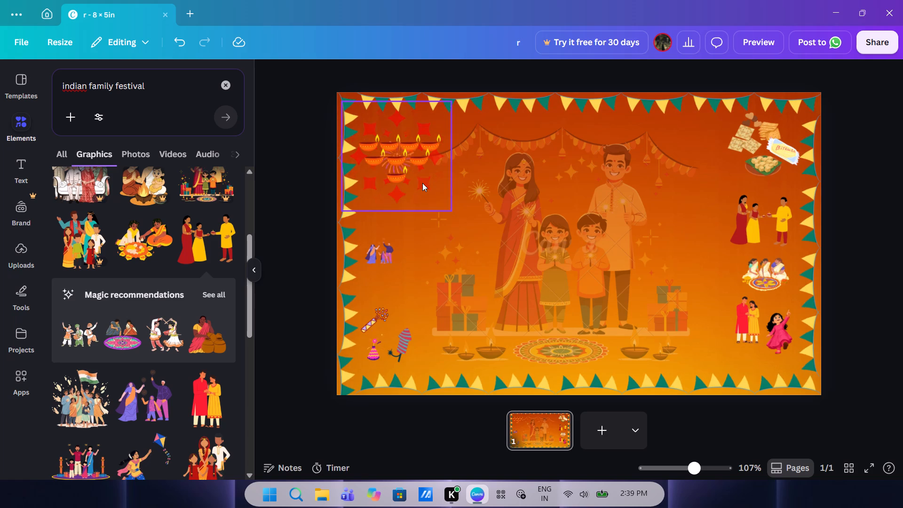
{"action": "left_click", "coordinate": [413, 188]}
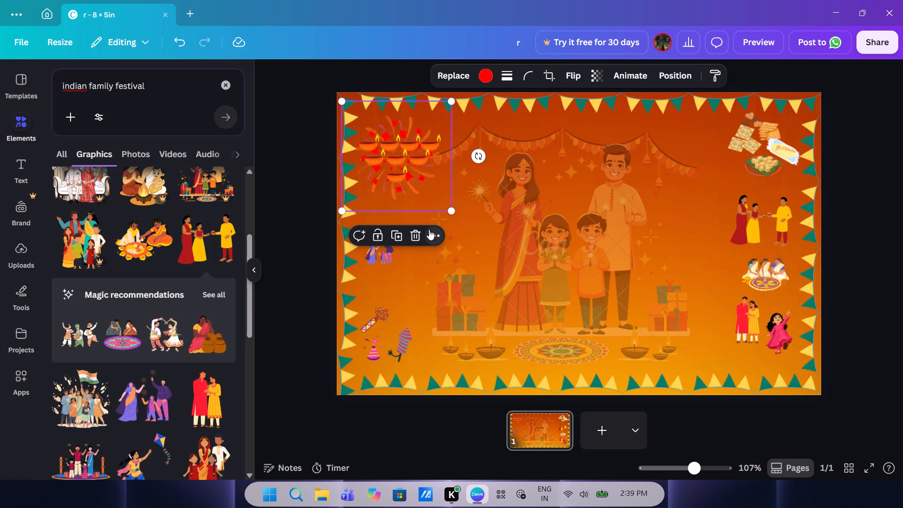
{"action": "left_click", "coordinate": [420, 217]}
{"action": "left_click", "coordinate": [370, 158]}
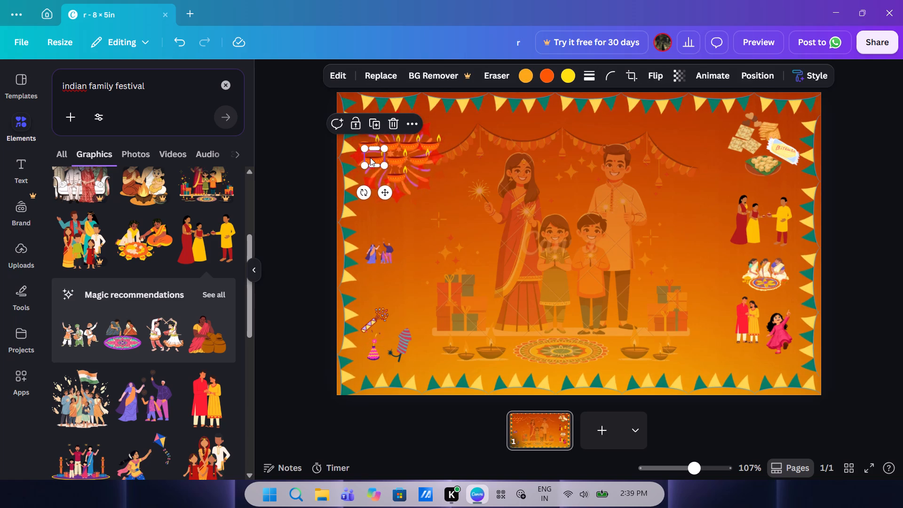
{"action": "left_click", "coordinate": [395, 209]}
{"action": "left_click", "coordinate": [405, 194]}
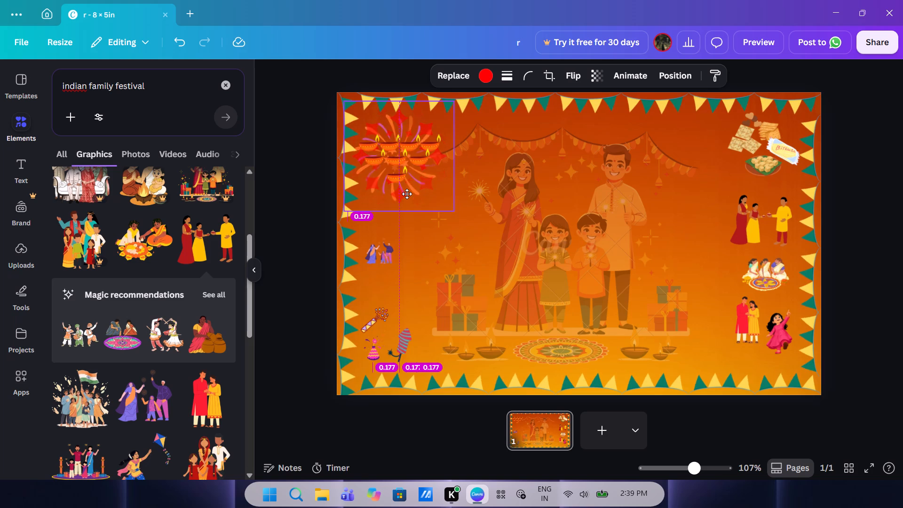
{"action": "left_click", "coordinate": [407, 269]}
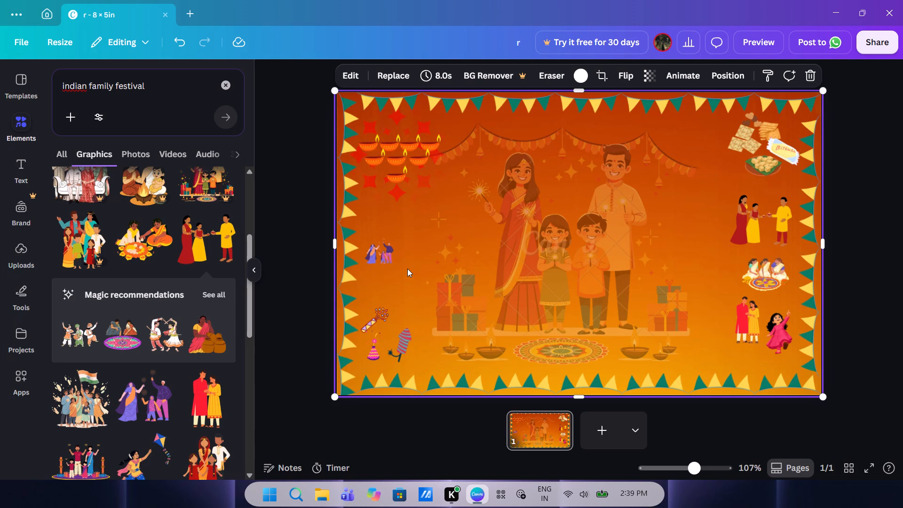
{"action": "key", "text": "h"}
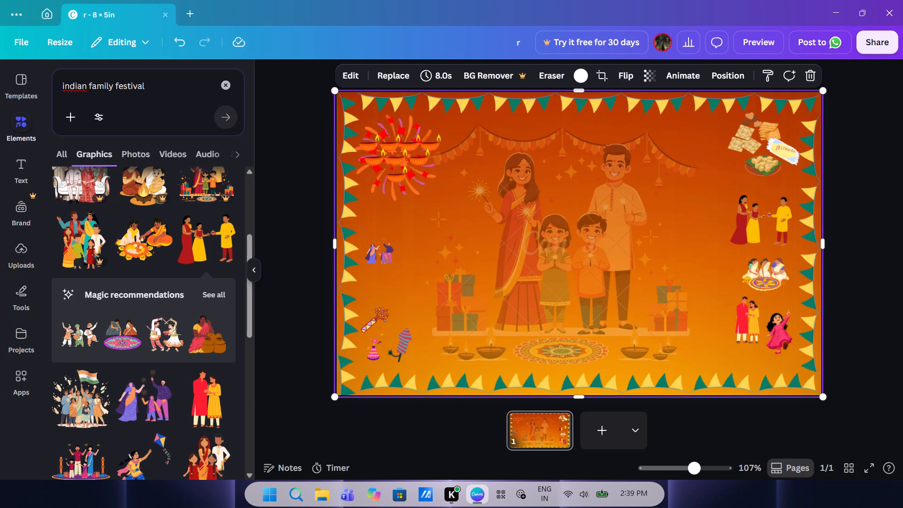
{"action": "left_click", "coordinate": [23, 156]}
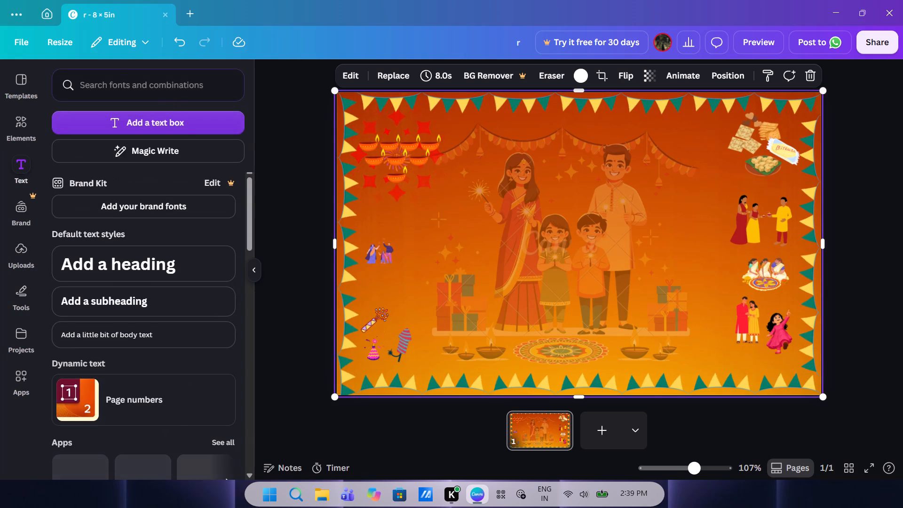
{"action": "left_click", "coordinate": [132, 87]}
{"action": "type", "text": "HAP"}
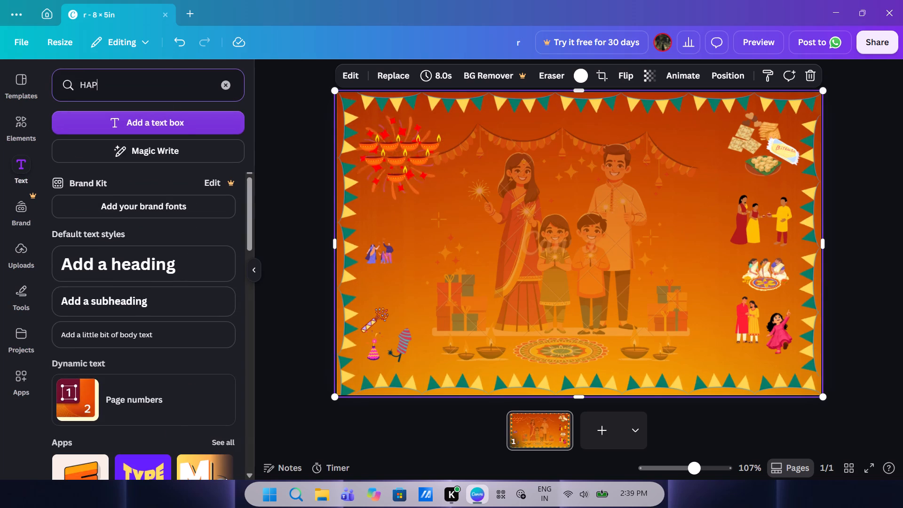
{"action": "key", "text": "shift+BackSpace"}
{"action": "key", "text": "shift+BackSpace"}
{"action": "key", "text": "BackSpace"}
Add a text box in the middle of the page reading "HAPPY DIWALIII".
{"action": "left_click", "coordinate": [114, 118]}
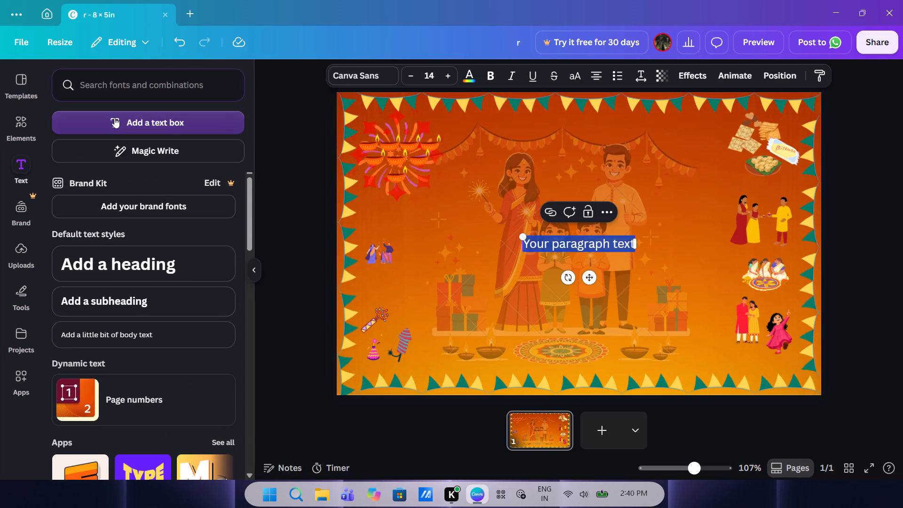
{"action": "key", "text": "BackSpace"}
{"action": "type", "text": "HAPPY"}
{"action": "key", "text": "space"}
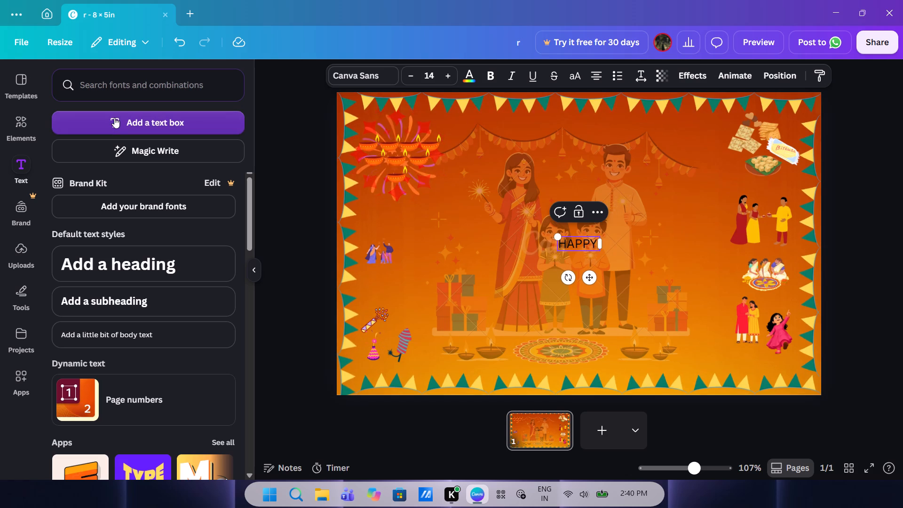
{"action": "type", "text": "DIWALIIIIII"}
{"action": "key", "text": "shift+BackSpace"}
{"action": "key", "text": "shift+BackSpace"}
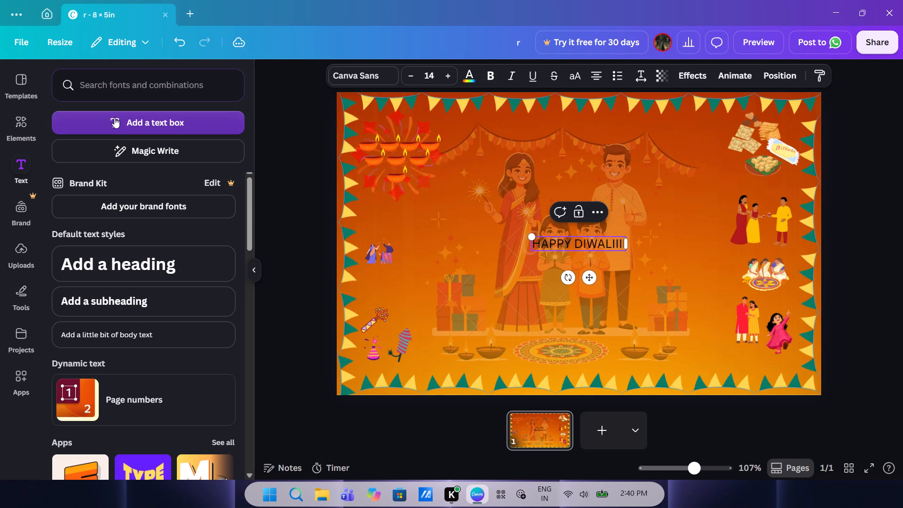
{"action": "key", "text": "shift+BackSpace"}
{"action": "key", "text": "shift+BackSpace"}
{"action": "key", "text": "shift+i"}
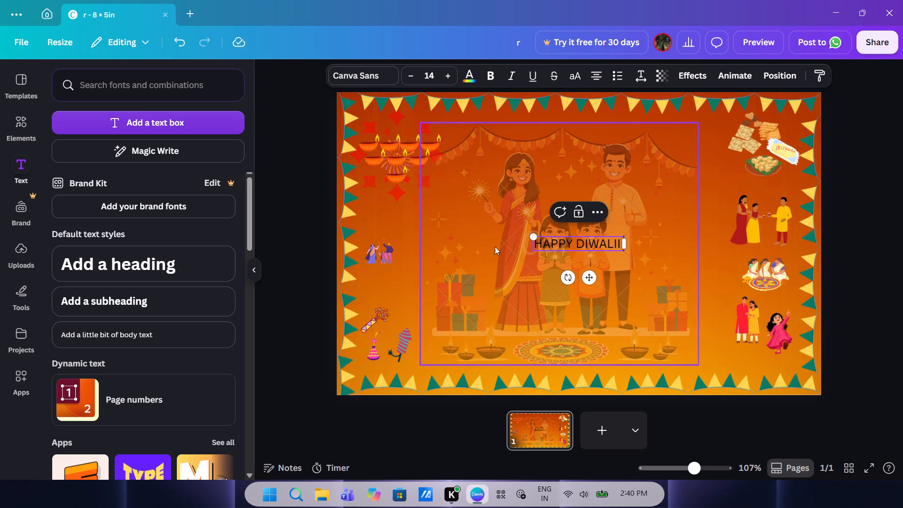
Enlarge the greeting text over the family backdrop to a font size of 26.1.
{"action": "left_click_drag", "start_coordinate": [535, 239], "coordinate": [470, 223]}
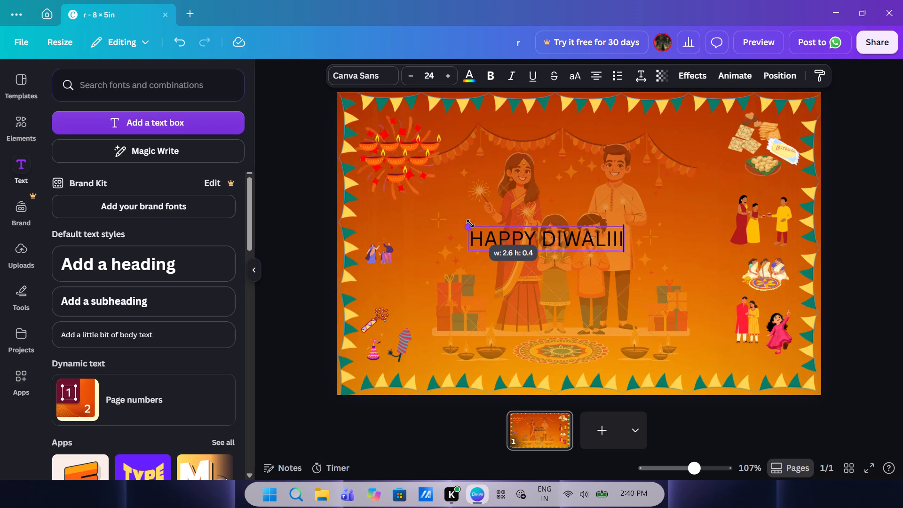
{"action": "left_click_drag", "start_coordinate": [470, 223], "coordinate": [460, 222]}
Remove the extra trailing letters so the greeting text reads "HAPPY DIWALI".
{"action": "left_click", "coordinate": [612, 245]}
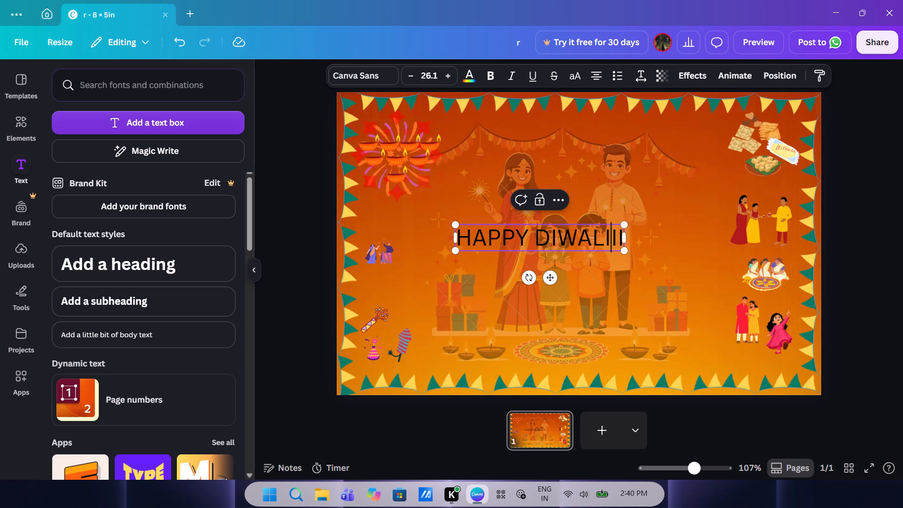
{"action": "key", "text": "BackSpace"}
{"action": "left_click", "coordinate": [616, 243]}
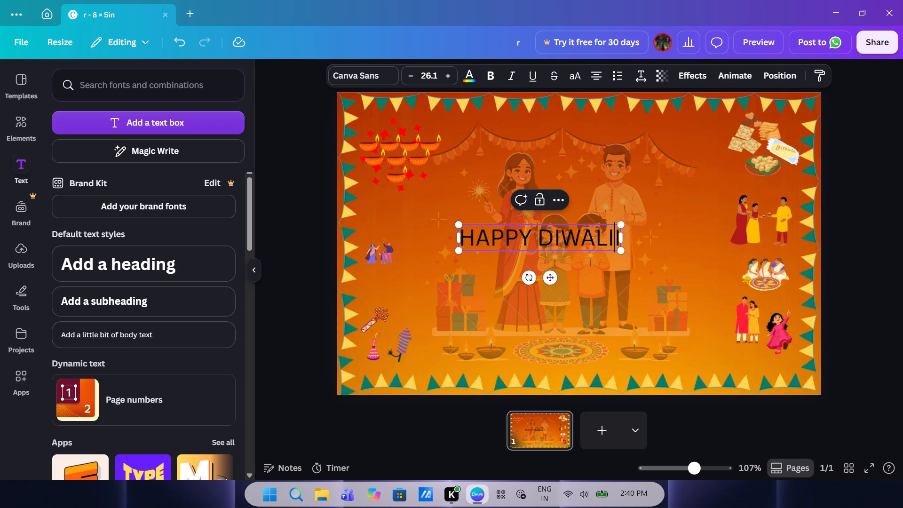
{"action": "key", "text": "BackSpace"}
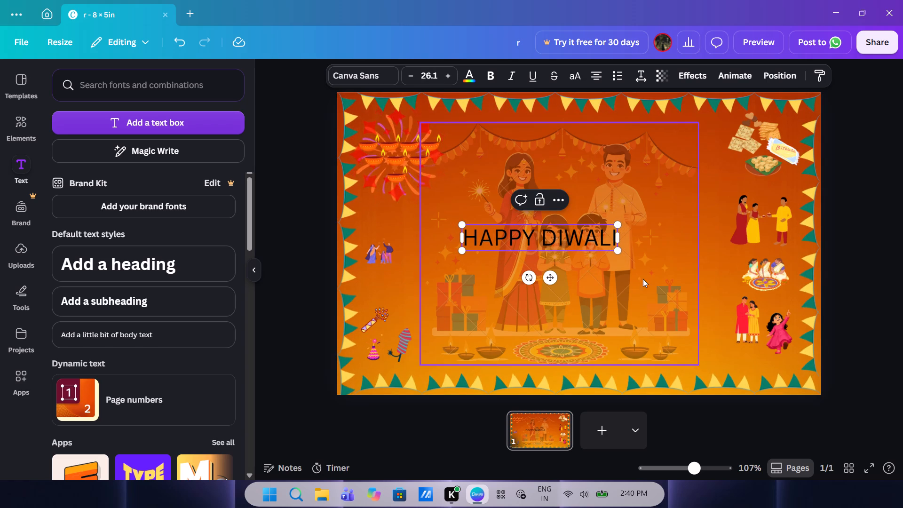
{"action": "left_click", "coordinate": [707, 283]}
{"action": "double_click", "coordinate": [563, 241]}
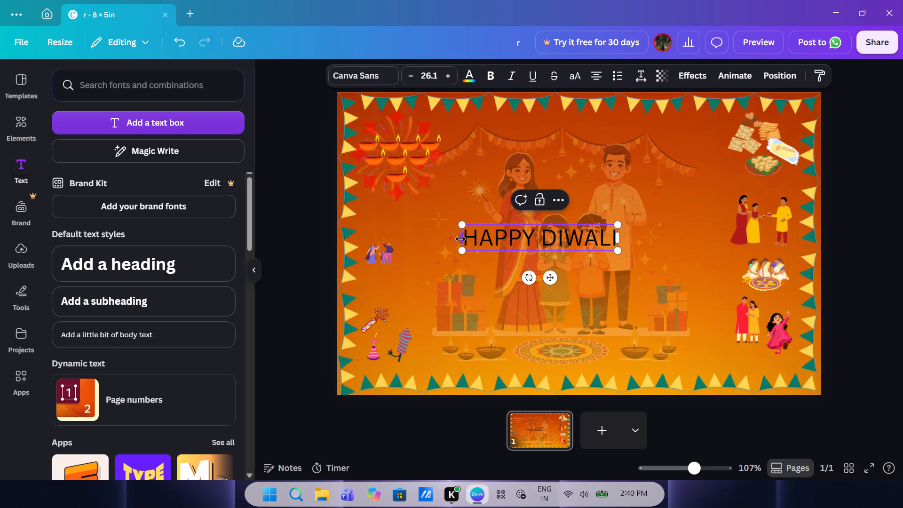
{"action": "left_click", "coordinate": [706, 306]}
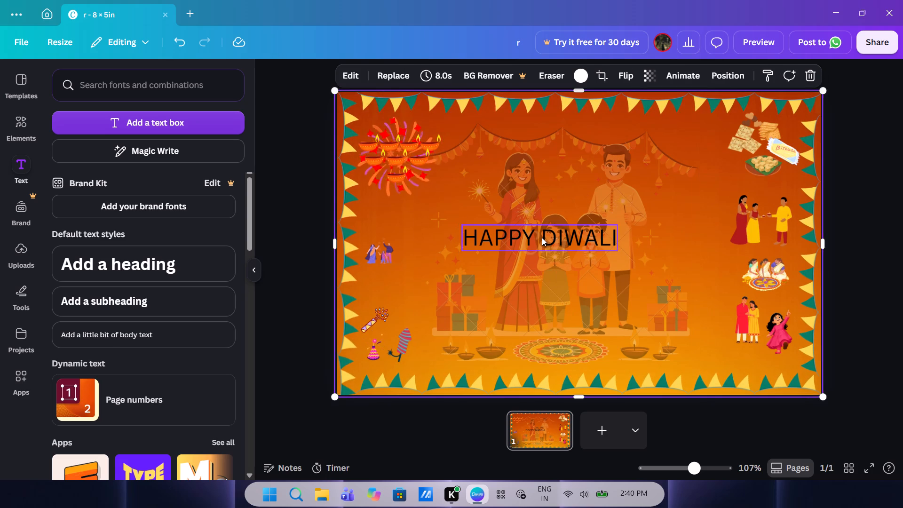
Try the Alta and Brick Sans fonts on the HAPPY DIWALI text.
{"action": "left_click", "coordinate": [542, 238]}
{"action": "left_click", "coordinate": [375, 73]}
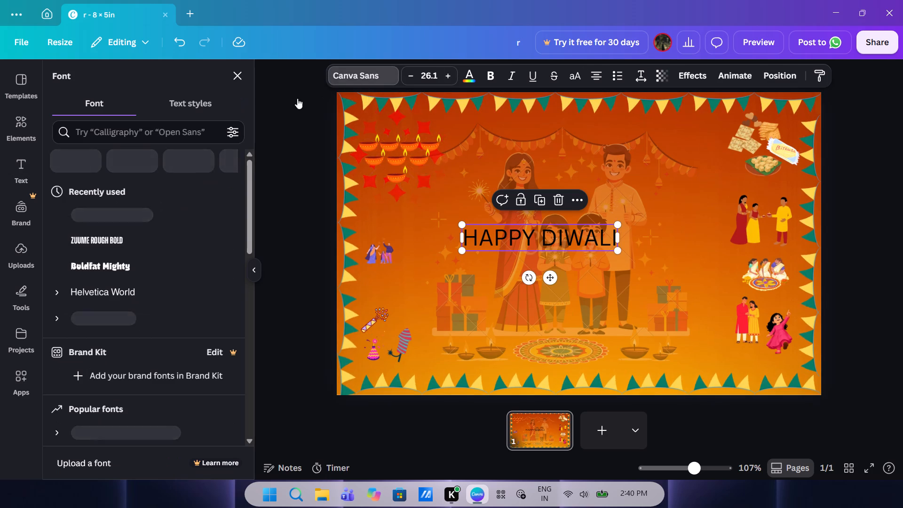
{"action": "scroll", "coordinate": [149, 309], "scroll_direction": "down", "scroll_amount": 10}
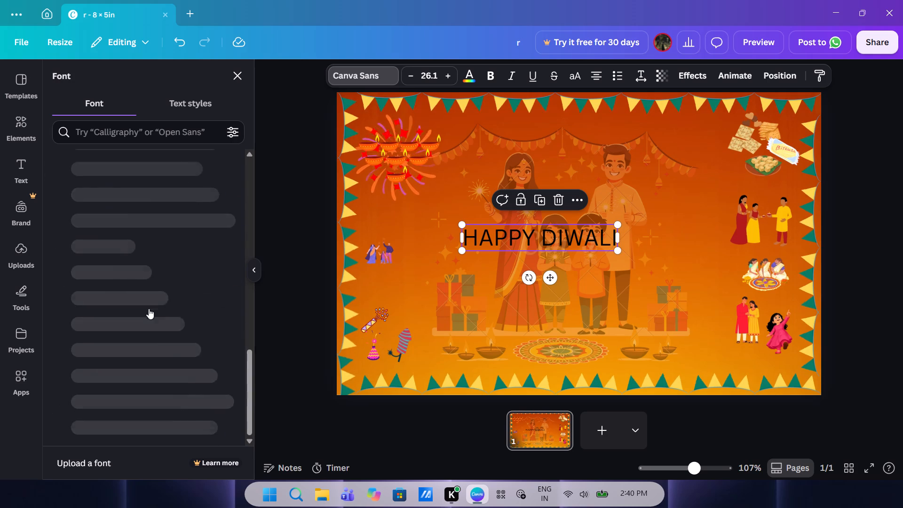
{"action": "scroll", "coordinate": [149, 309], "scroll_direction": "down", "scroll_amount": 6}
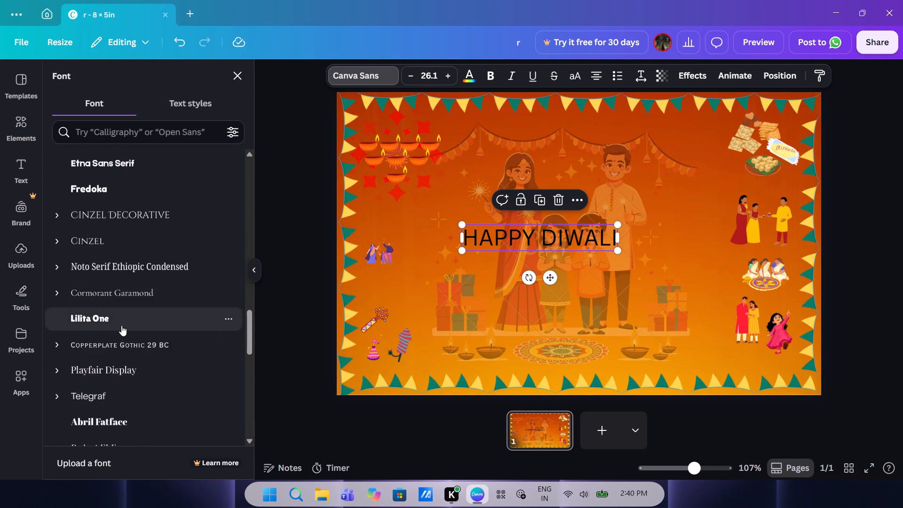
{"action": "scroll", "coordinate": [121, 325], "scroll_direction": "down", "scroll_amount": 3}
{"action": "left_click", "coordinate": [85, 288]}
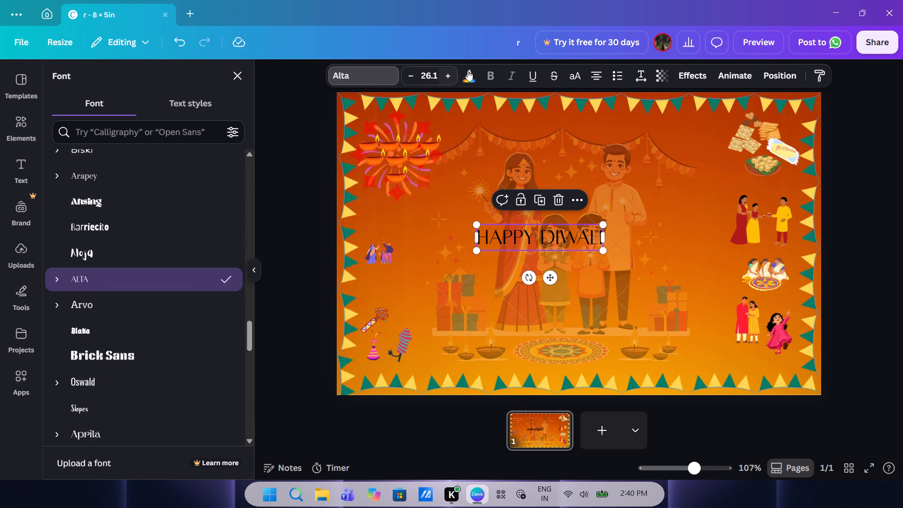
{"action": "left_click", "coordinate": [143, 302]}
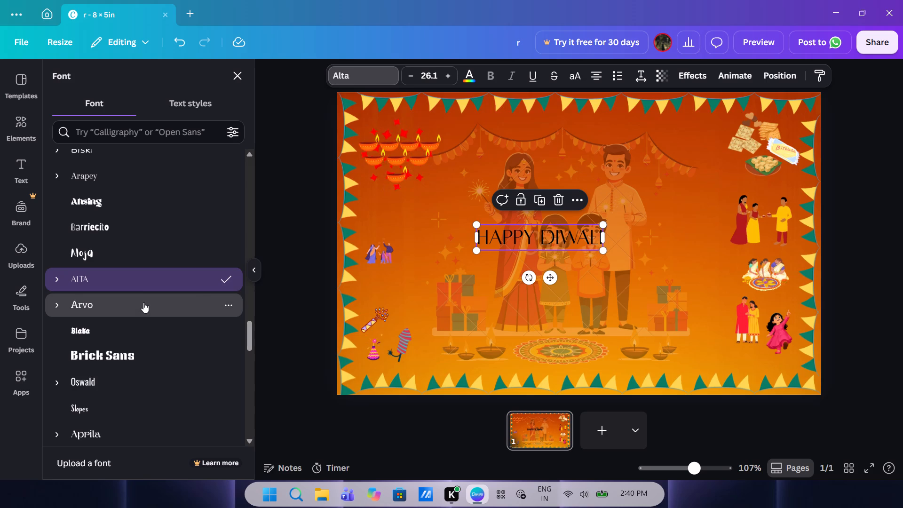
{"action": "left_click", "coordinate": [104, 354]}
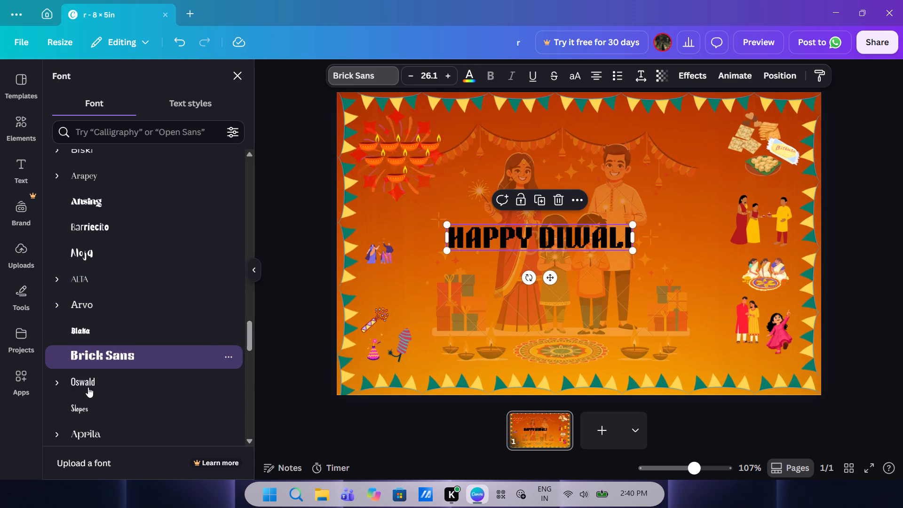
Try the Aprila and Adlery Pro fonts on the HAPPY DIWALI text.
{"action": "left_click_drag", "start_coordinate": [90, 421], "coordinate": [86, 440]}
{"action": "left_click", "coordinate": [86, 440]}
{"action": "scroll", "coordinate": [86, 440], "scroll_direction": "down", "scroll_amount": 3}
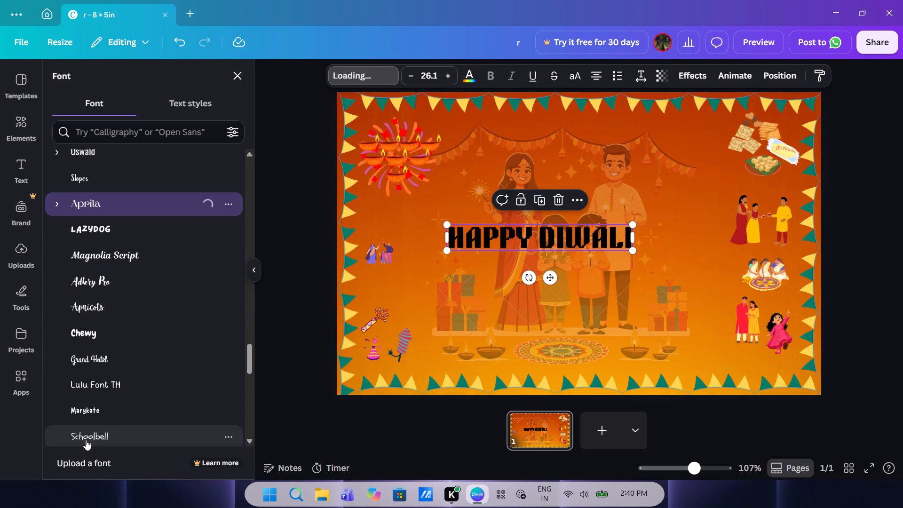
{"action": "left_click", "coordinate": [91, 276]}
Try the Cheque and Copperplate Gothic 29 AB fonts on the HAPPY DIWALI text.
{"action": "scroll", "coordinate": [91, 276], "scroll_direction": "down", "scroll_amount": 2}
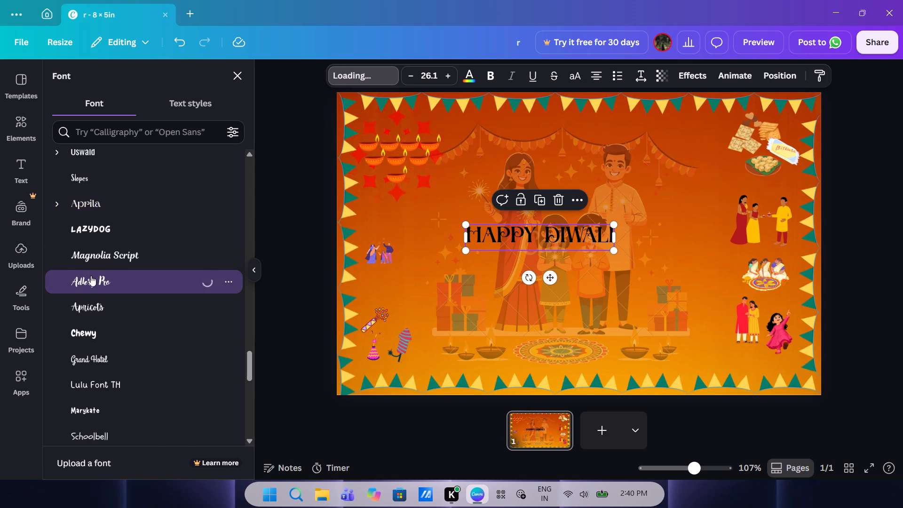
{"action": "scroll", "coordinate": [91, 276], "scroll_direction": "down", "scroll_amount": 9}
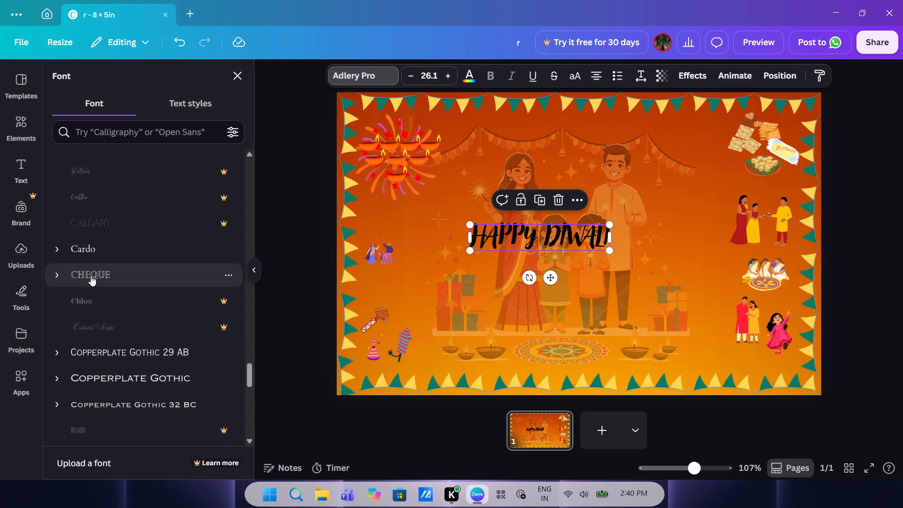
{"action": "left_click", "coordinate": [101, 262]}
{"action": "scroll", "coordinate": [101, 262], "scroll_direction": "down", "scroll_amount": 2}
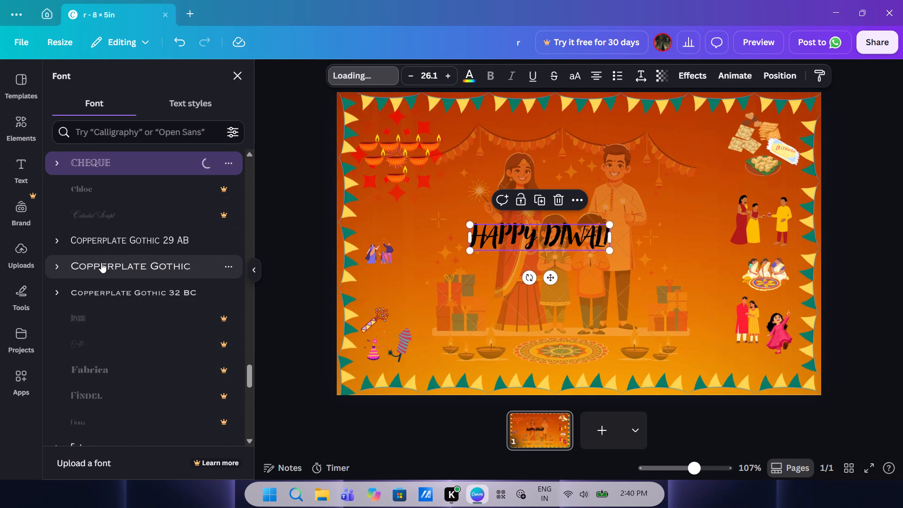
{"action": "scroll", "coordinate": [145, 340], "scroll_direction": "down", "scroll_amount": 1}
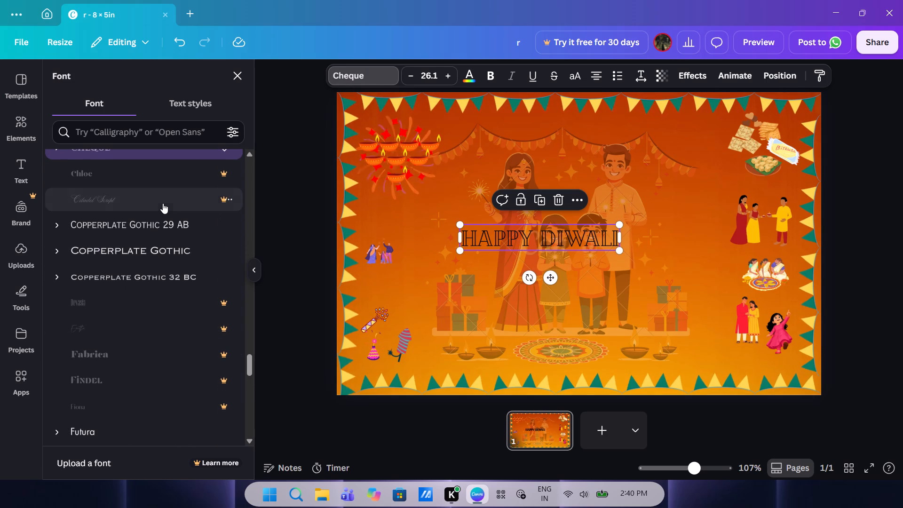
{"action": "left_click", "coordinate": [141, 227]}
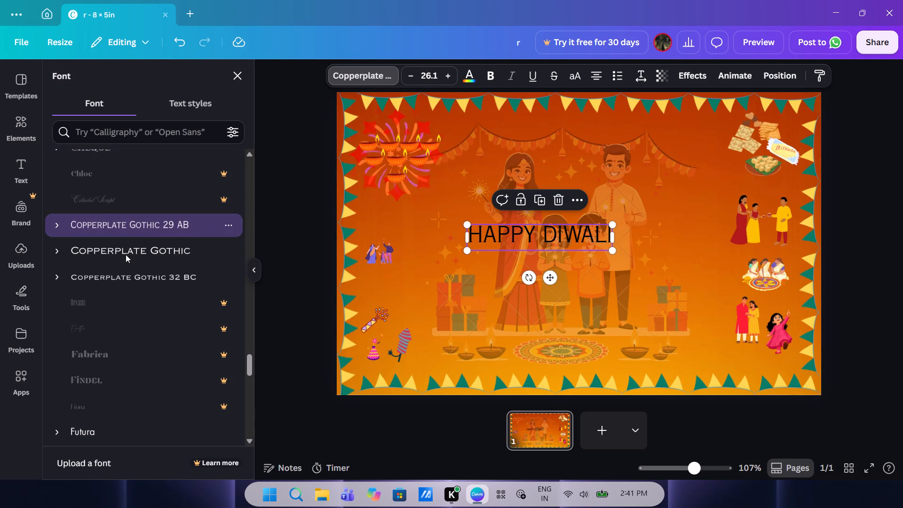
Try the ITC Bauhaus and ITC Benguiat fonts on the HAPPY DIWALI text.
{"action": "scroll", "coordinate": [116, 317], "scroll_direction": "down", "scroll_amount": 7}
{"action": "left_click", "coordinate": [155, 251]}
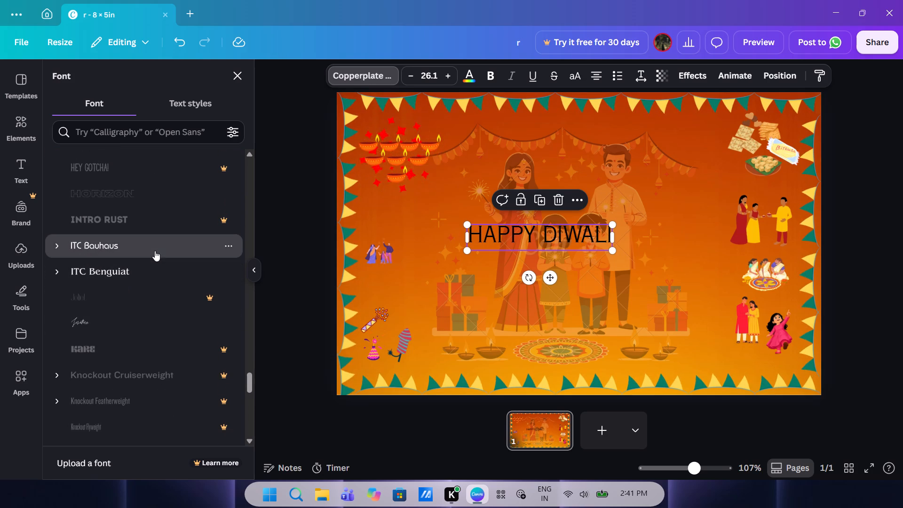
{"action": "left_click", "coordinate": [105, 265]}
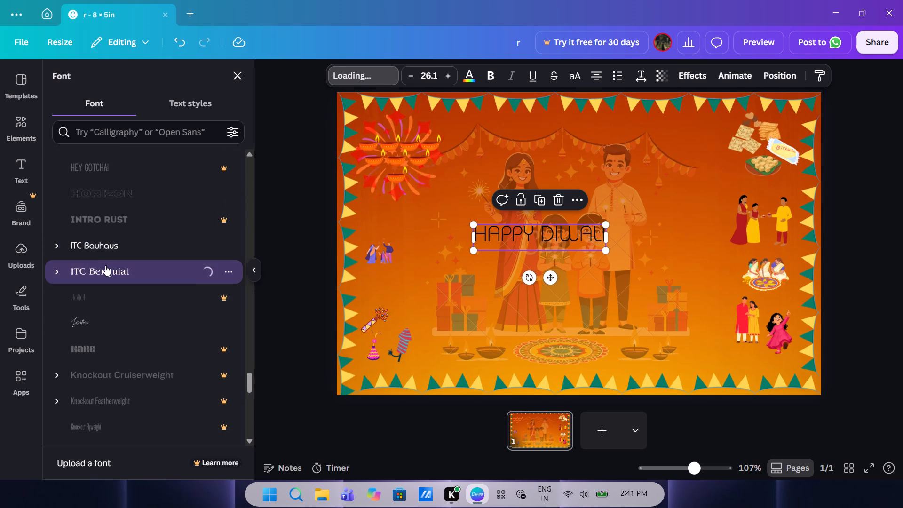
Set the HAPPY DIWALI text in the Above the Beyond Script font.
{"action": "scroll", "coordinate": [105, 265], "scroll_direction": "down", "scroll_amount": 9}
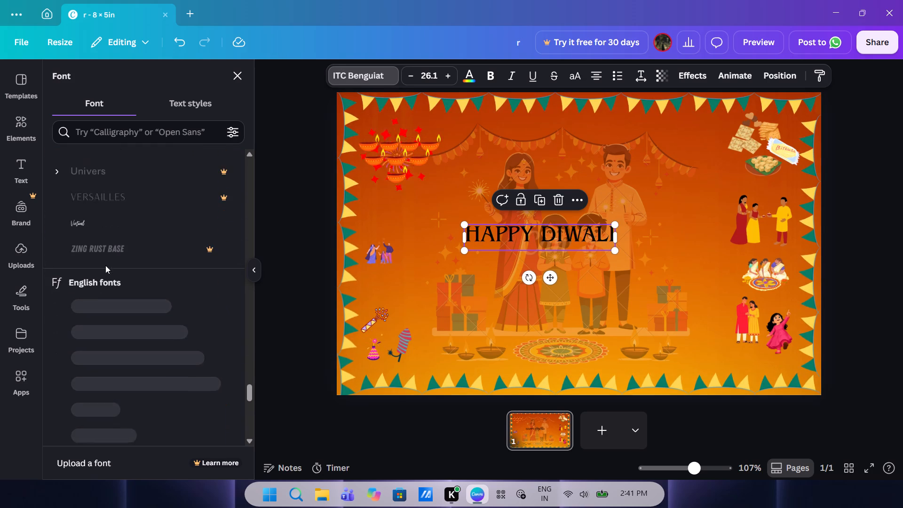
{"action": "left_click", "coordinate": [128, 318]}
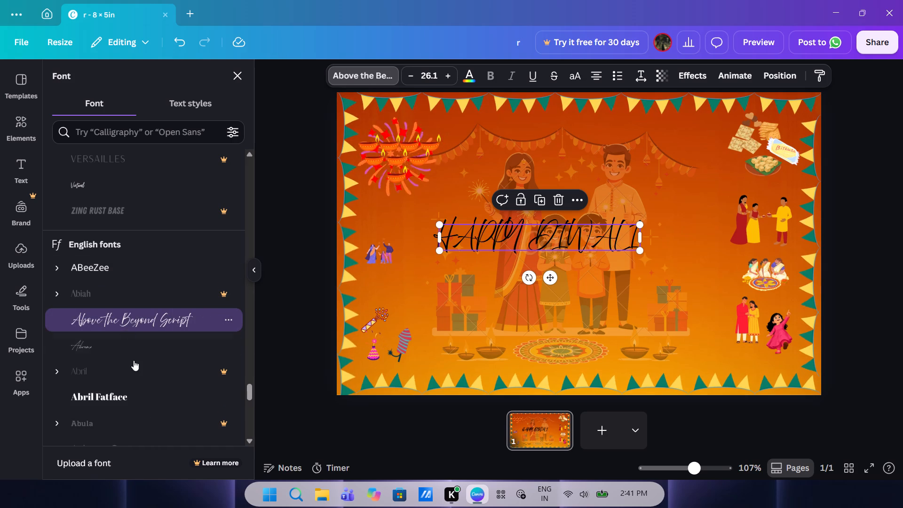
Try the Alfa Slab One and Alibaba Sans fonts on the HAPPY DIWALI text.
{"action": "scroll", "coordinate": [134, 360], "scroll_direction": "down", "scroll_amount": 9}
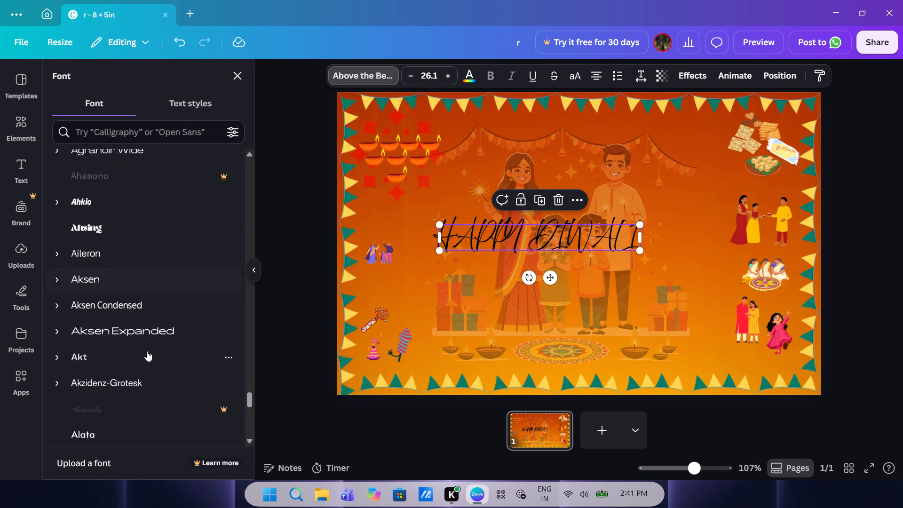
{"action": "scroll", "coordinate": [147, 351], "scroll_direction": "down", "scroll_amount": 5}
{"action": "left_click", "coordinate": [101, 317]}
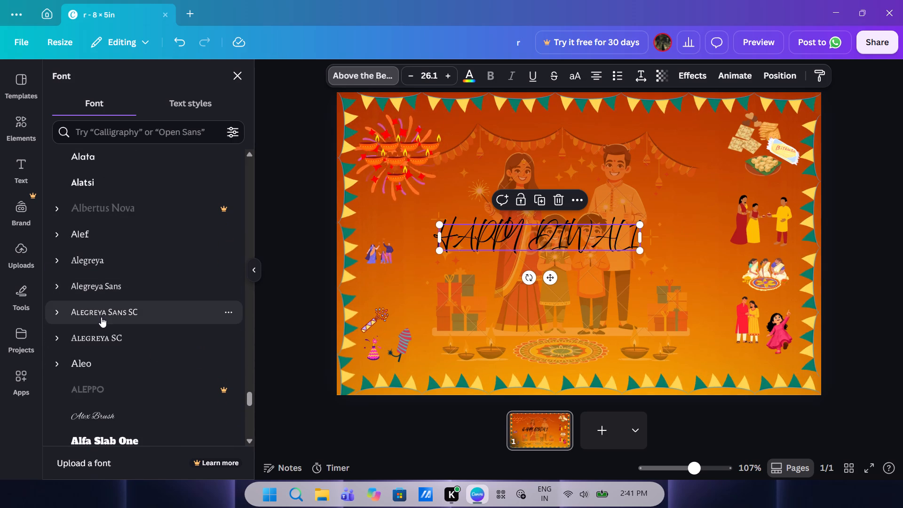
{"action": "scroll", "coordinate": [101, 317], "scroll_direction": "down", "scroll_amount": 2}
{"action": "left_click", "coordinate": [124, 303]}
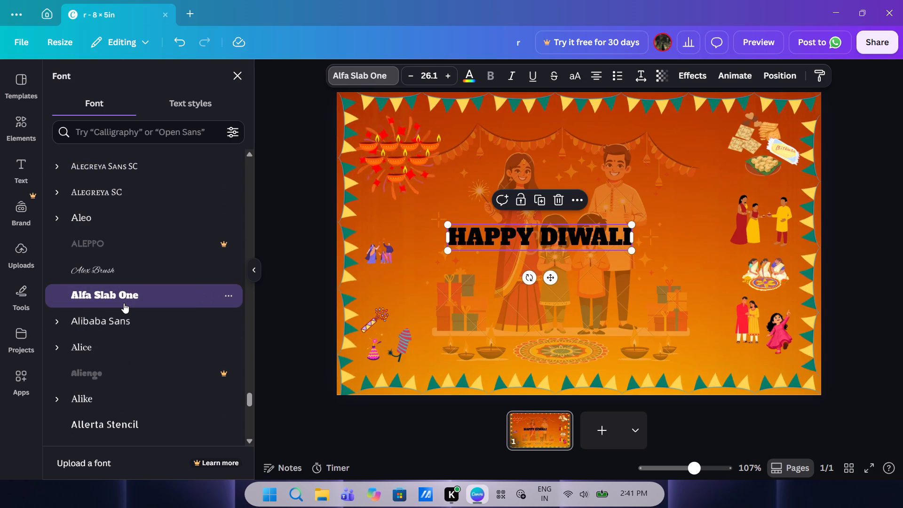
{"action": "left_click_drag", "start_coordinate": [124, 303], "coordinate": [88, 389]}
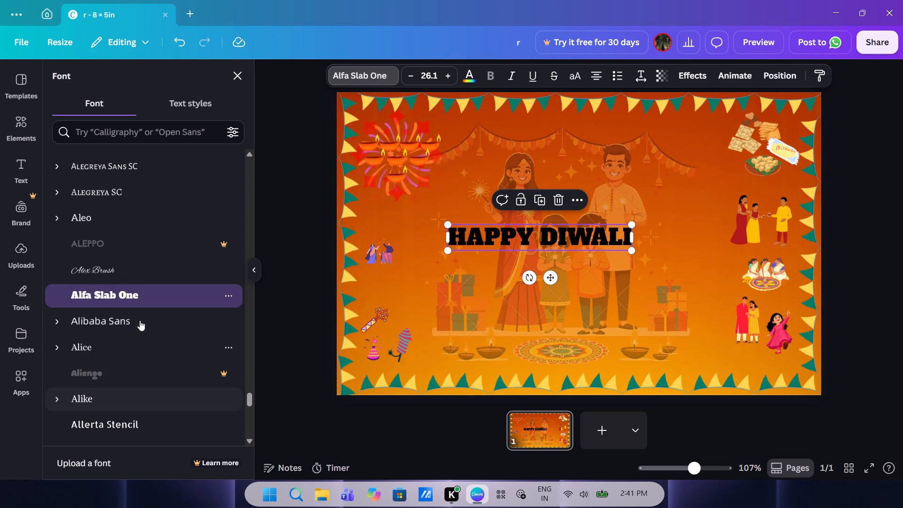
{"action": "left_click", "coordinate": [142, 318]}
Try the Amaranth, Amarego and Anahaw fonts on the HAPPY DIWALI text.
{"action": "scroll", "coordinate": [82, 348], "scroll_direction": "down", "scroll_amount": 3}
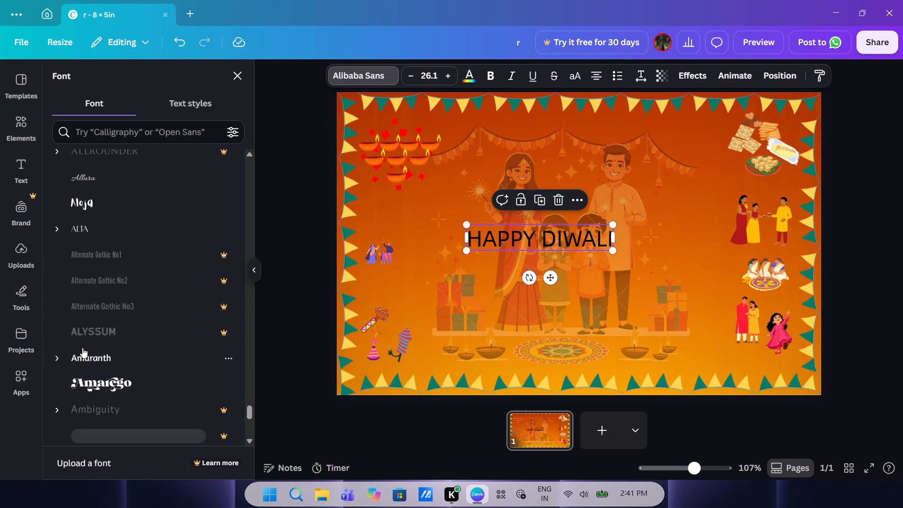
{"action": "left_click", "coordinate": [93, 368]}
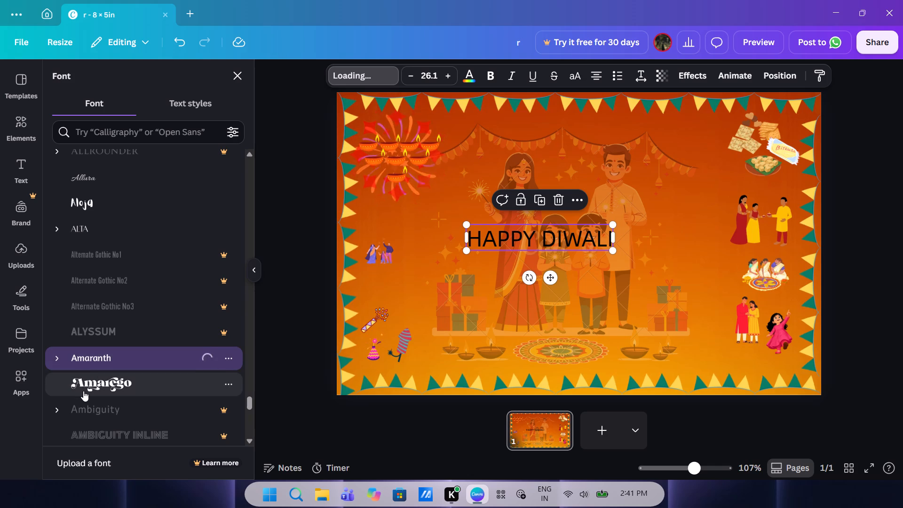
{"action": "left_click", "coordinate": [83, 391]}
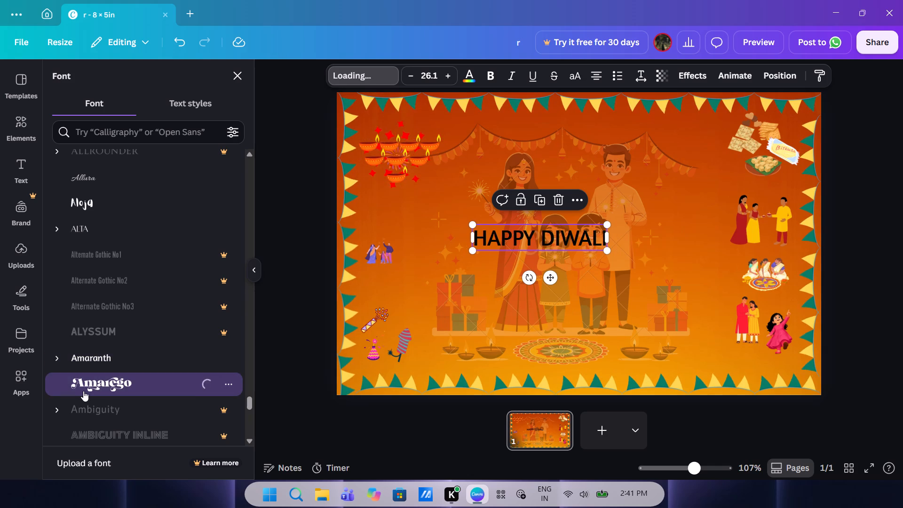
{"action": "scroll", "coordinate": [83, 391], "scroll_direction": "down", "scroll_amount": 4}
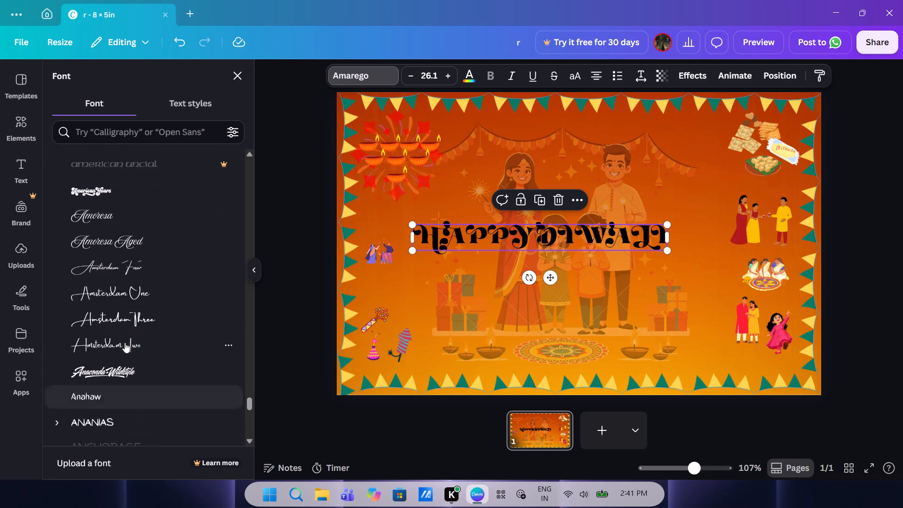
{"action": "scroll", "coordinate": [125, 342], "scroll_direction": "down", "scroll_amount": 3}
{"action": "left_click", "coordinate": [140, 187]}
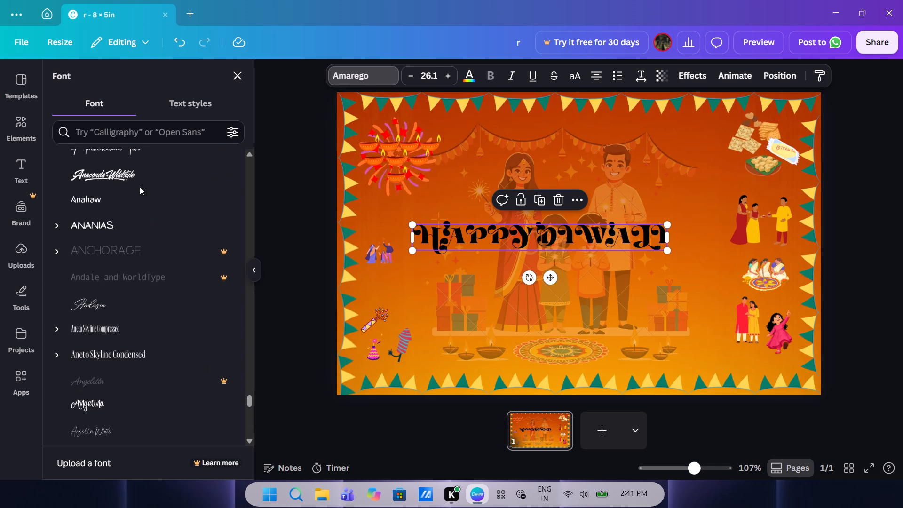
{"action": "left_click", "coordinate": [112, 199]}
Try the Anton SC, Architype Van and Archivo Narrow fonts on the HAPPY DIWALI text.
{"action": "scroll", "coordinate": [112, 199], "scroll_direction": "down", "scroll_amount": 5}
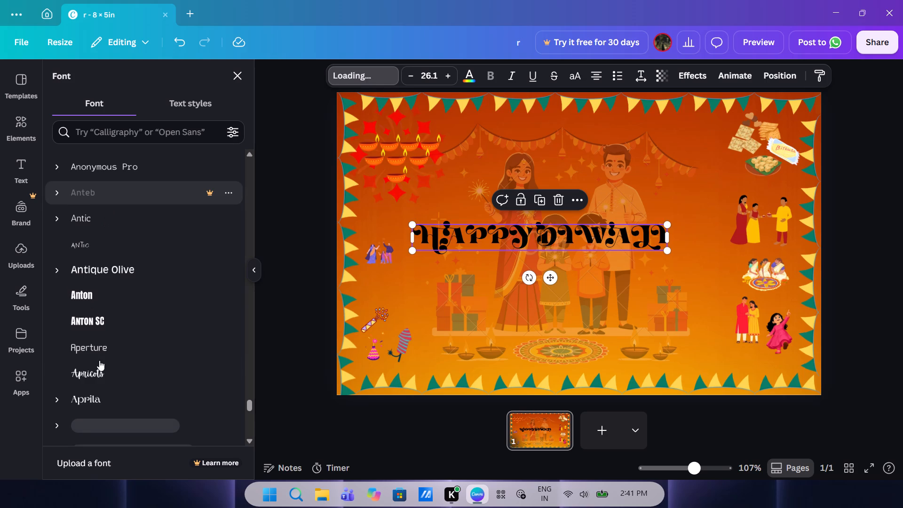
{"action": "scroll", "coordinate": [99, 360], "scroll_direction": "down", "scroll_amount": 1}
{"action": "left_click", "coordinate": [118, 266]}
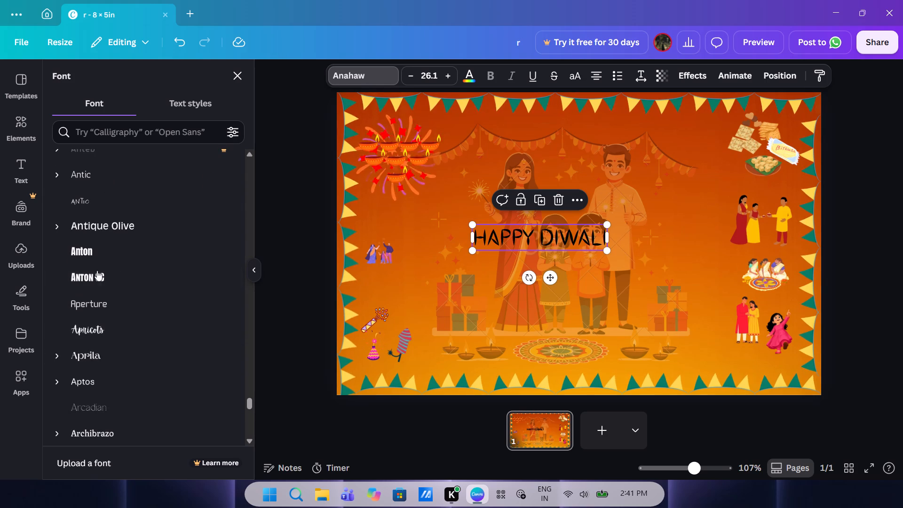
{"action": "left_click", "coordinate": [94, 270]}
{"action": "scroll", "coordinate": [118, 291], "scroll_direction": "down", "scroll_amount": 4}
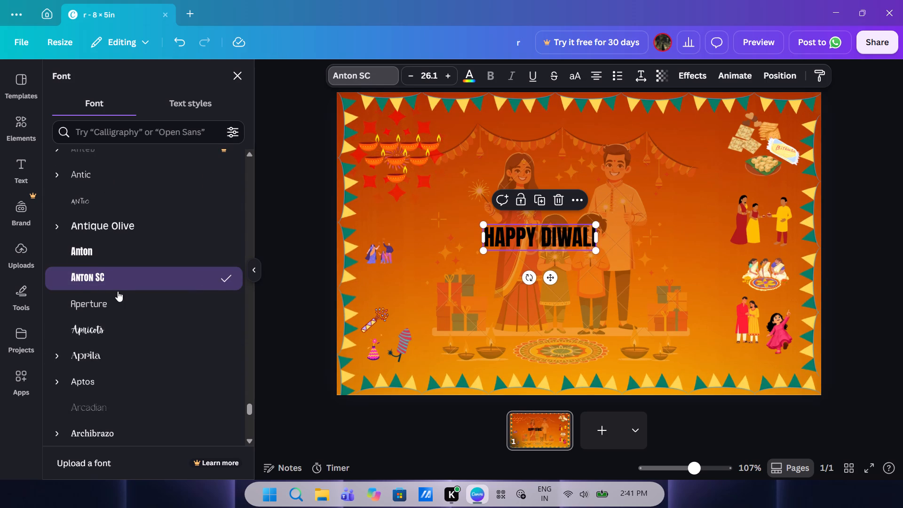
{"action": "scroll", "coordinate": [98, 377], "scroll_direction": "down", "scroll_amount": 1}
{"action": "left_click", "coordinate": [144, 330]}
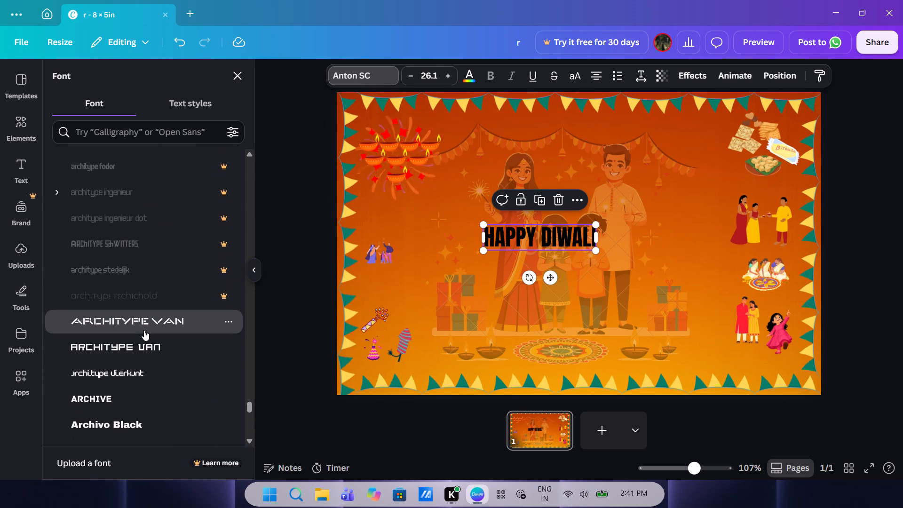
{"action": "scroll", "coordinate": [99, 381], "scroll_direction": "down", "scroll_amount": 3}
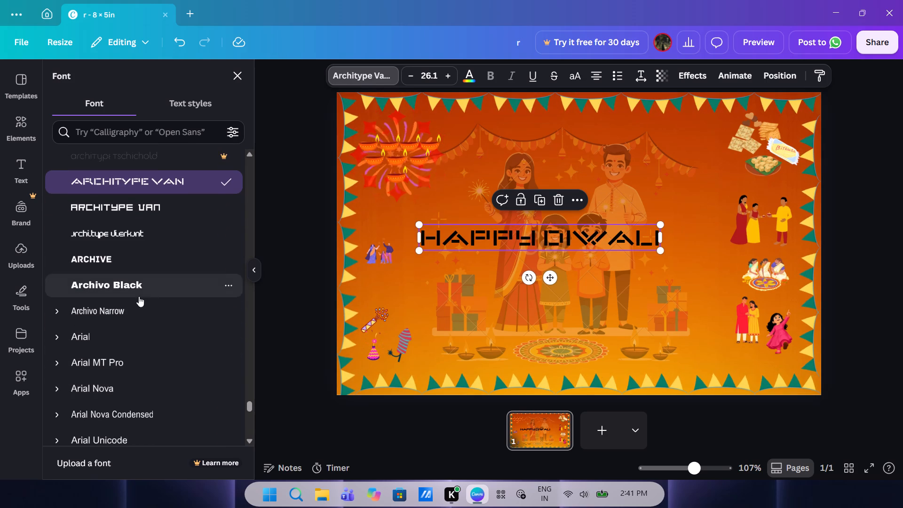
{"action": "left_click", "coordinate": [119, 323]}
Try Art Nuvo Letterpress on the HAPPY DIWALI text, and settle on the Art Nuvo Stamp font.
{"action": "scroll", "coordinate": [119, 323], "scroll_direction": "down", "scroll_amount": 4}
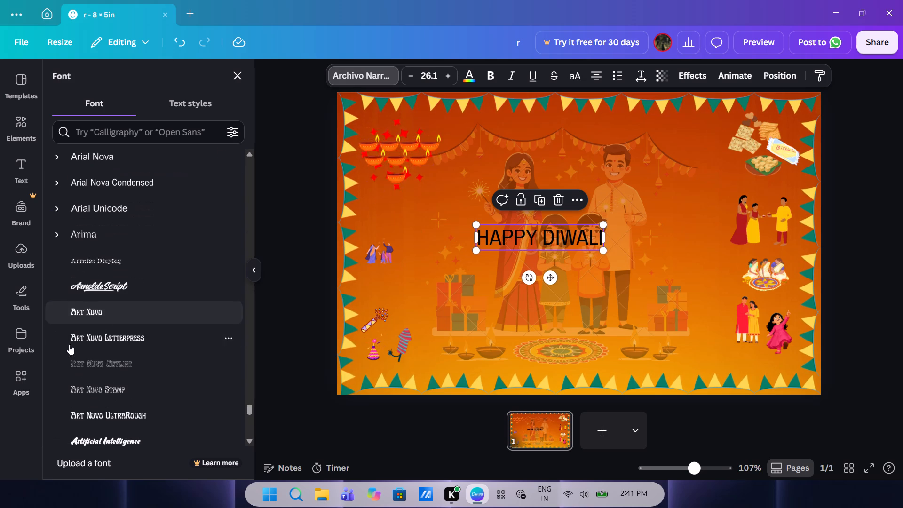
{"action": "left_click", "coordinate": [71, 349]}
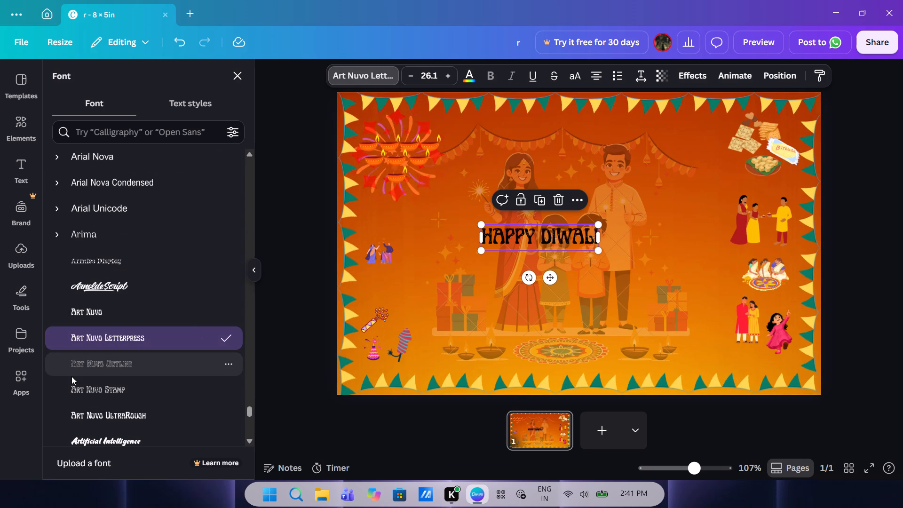
{"action": "left_click", "coordinate": [72, 378]}
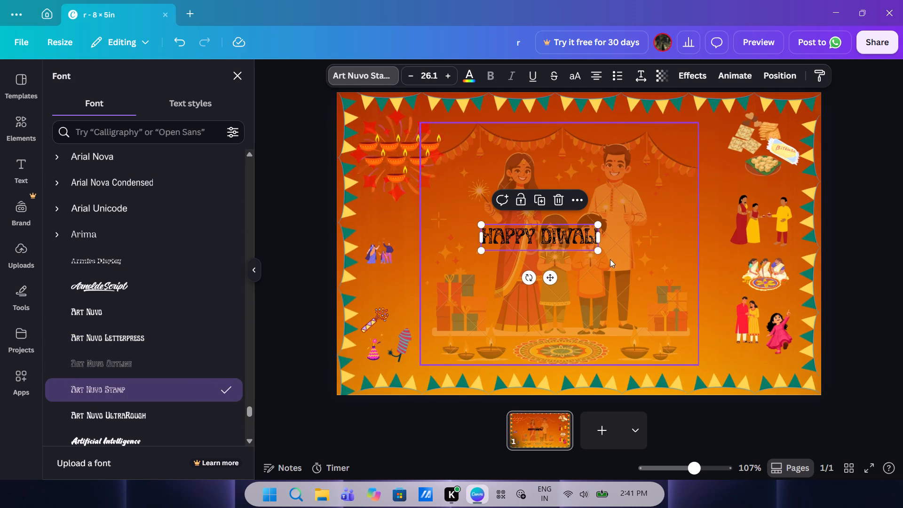
Enlarge the HAPPY DIWALI text to about size 57.2 and place it above the family, between the diyas and the snacks.
{"action": "left_click_drag", "start_coordinate": [596, 252], "coordinate": [739, 307]}
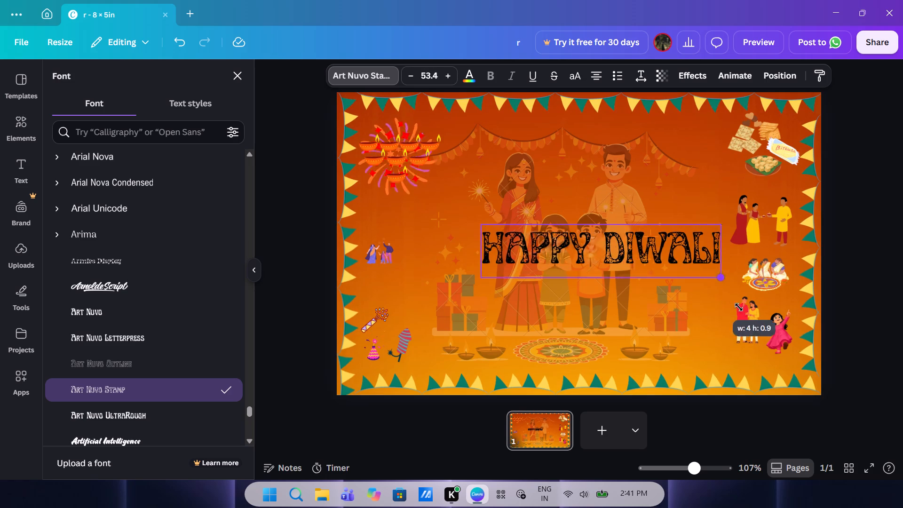
{"action": "left_click_drag", "start_coordinate": [739, 307], "coordinate": [726, 326]}
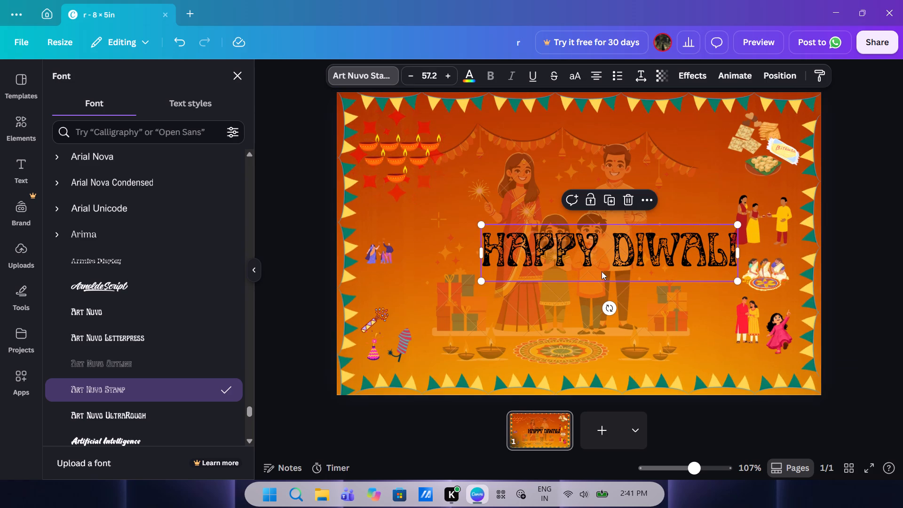
{"action": "left_click_drag", "start_coordinate": [602, 271], "coordinate": [558, 153]}
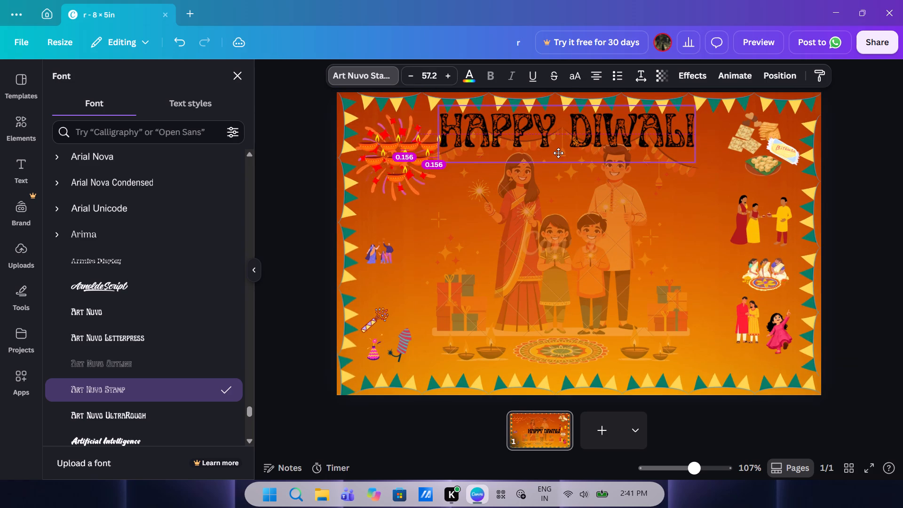
{"action": "left_click_drag", "start_coordinate": [558, 153], "coordinate": [562, 153]}
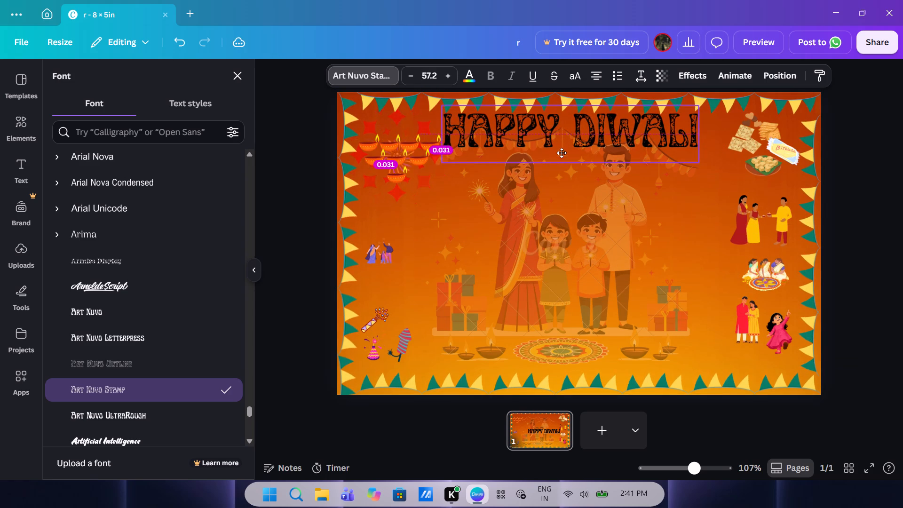
{"action": "left_click_drag", "start_coordinate": [562, 153], "coordinate": [566, 153]}
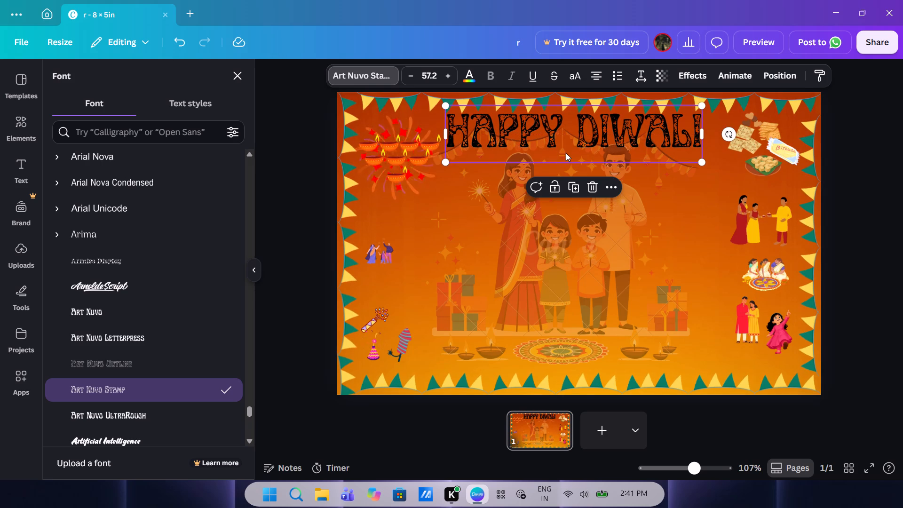
Recolour the HAPPY DIWALI text from the solid colour picker to white and deselect it.
{"action": "left_click", "coordinate": [466, 71]}
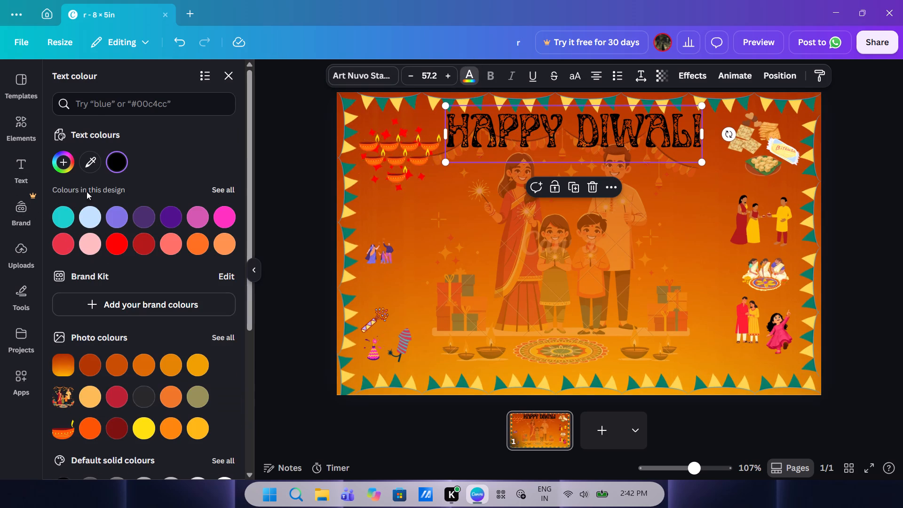
{"action": "left_click", "coordinate": [63, 166]}
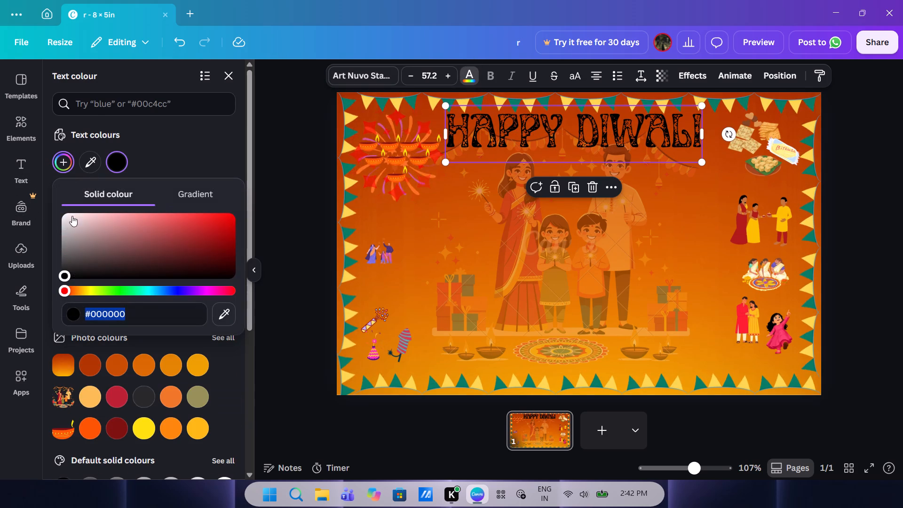
{"action": "left_click", "coordinate": [61, 219]}
{"action": "left_click", "coordinate": [66, 215]}
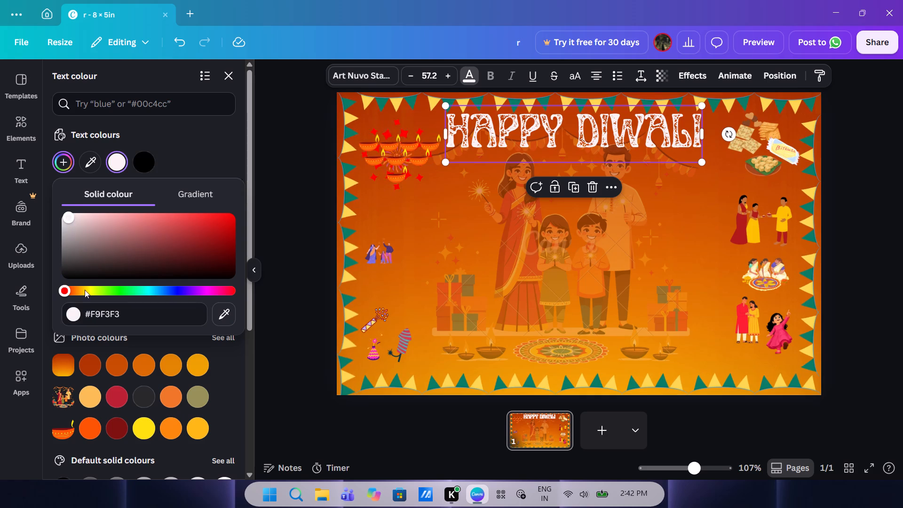
{"action": "left_click_drag", "start_coordinate": [70, 215], "coordinate": [66, 209]}
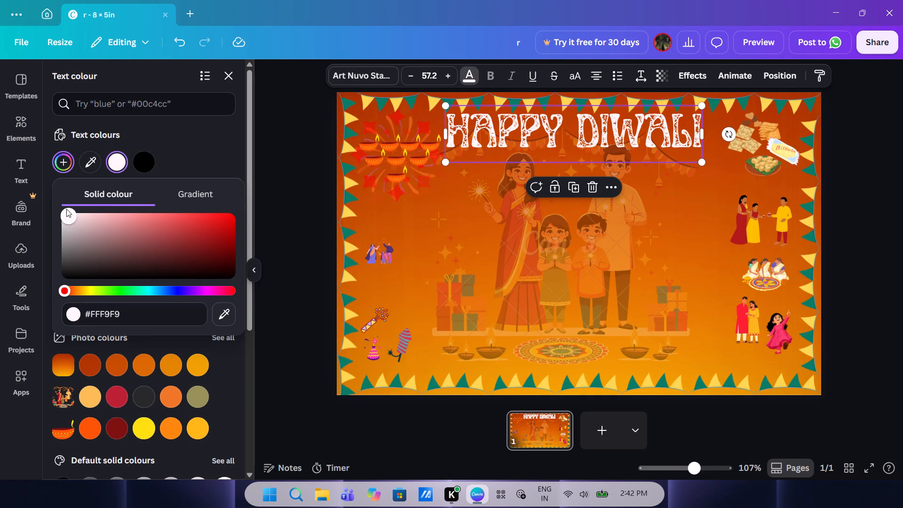
{"action": "left_click_drag", "start_coordinate": [66, 209], "coordinate": [59, 191]}
{"action": "left_click", "coordinate": [267, 342]}
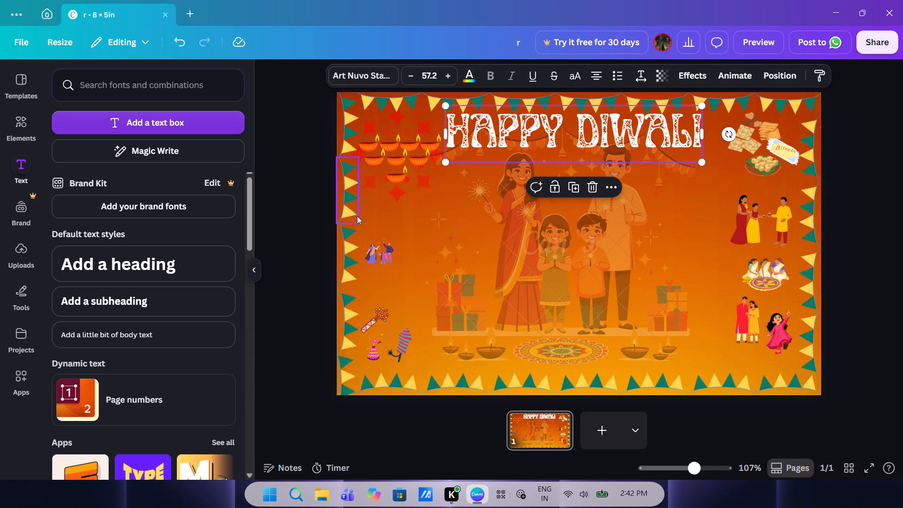
{"action": "left_click", "coordinate": [290, 206]}
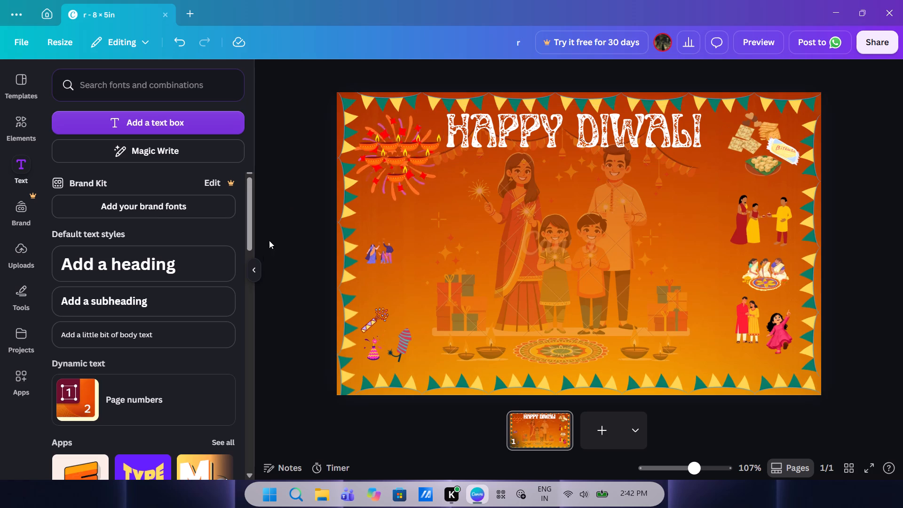
{"action": "left_click", "coordinate": [258, 275]}
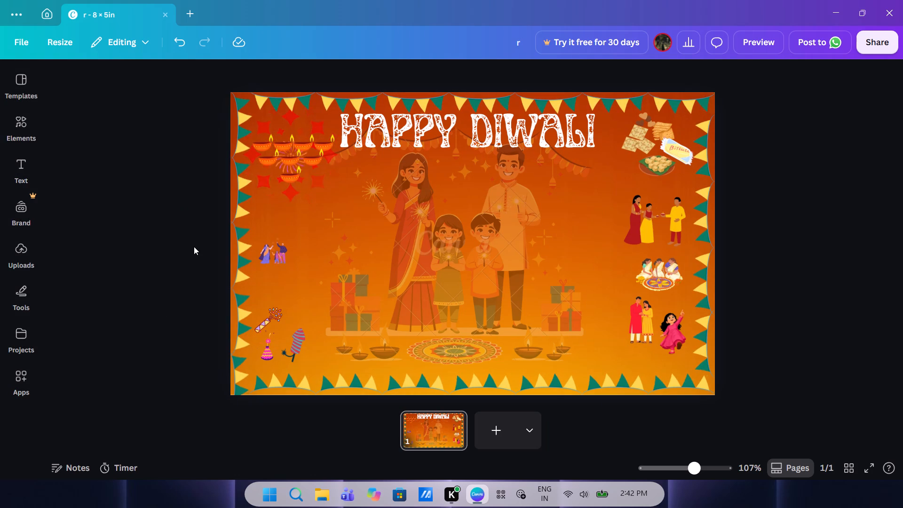
Search the design elements for "white sprinkel" and look through the graphics for a suitable white sparkle overlay.
{"action": "left_click", "coordinate": [9, 121]}
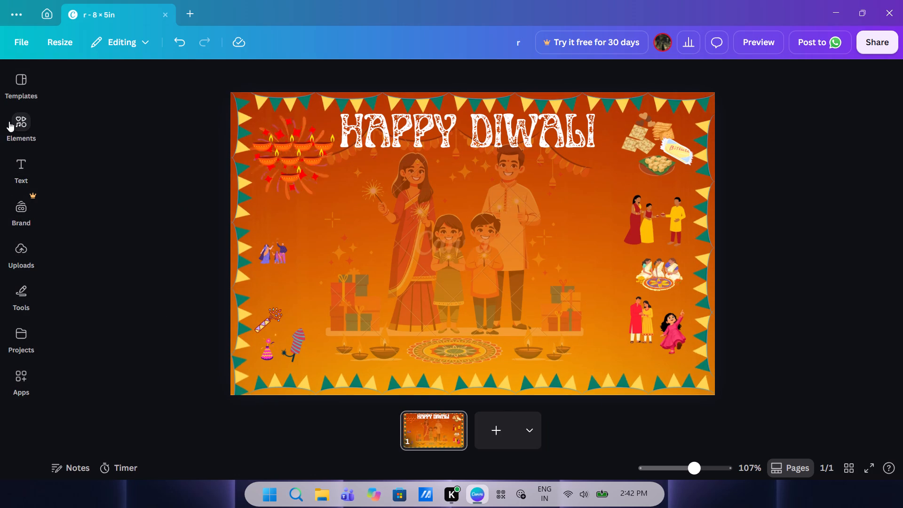
{"action": "left_click", "coordinate": [221, 90]}
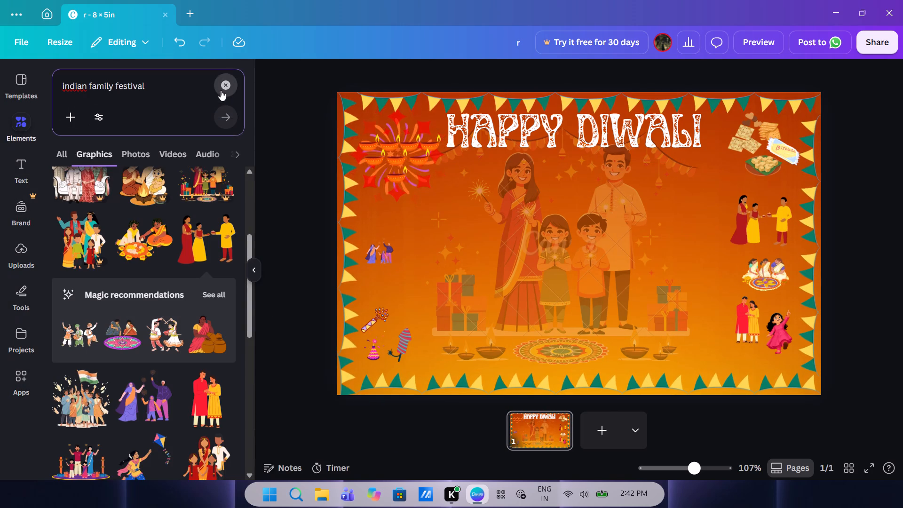
{"action": "type", "text": "white sprinkel"}
{"action": "key", "text": "Return"}
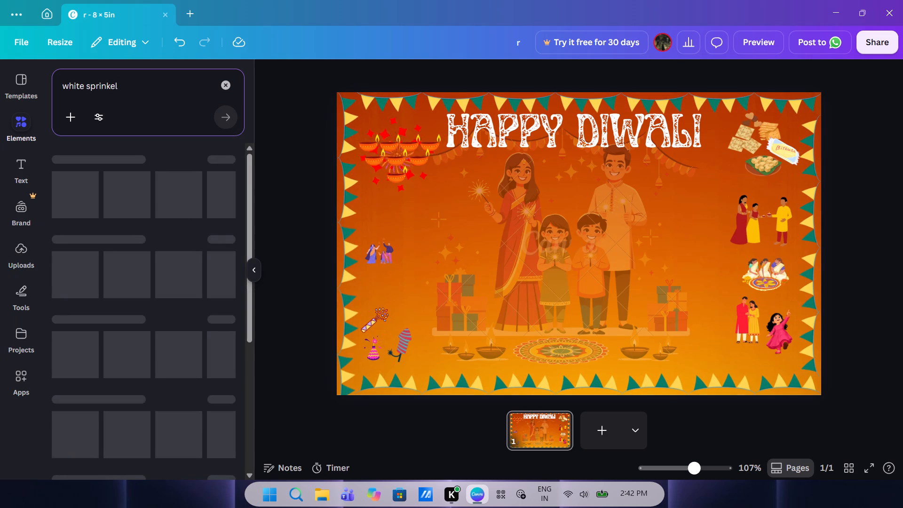
{"action": "scroll", "coordinate": [152, 227], "scroll_direction": "left", "scroll_amount": 2}
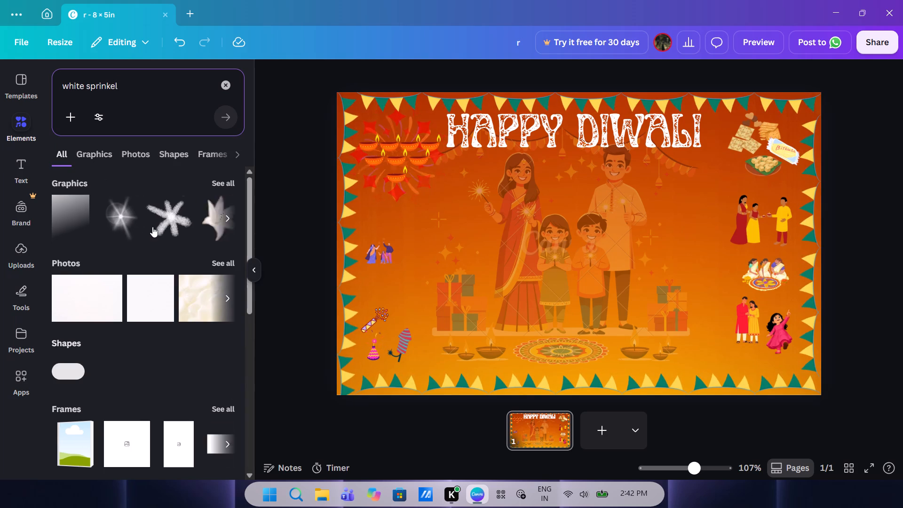
{"action": "scroll", "coordinate": [152, 227], "scroll_direction": "left", "scroll_amount": 10}
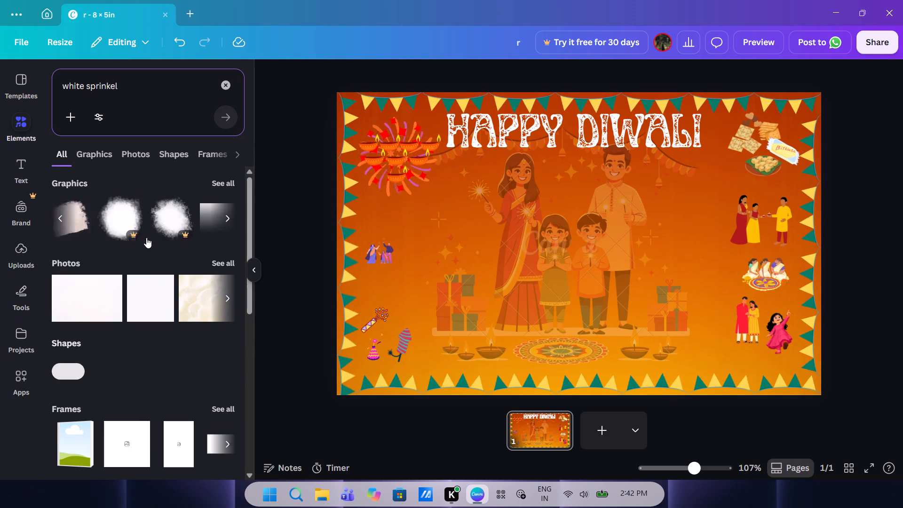
{"action": "scroll", "coordinate": [174, 210], "scroll_direction": "left", "scroll_amount": 4}
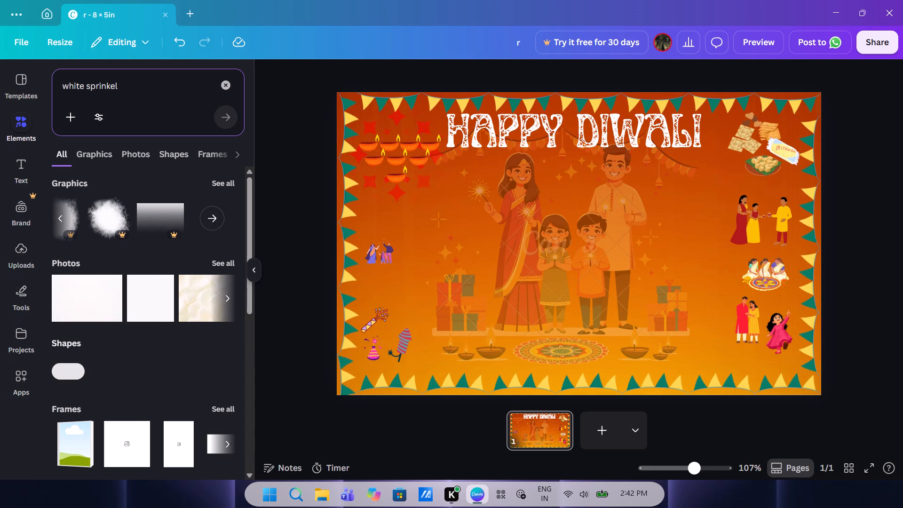
Shorten the element search to "sprinkel" and look at the suggested graphics.
{"action": "left_click", "coordinate": [87, 87]}
{"action": "key", "text": "BackSpace"}
{"action": "key", "text": "BackSpace"}
{"action": "key", "text": "BackSpace"}
{"action": "key", "text": "BackSpace"}
{"action": "key", "text": "BackSpace"}
{"action": "key", "text": "BackSpace"}
{"action": "key", "text": "BackSpace"}
{"action": "key", "text": "BackSpace"}
{"action": "key", "text": "BackSpace"}
{"action": "key", "text": "BackSpace"}
{"action": "key", "text": "BackSpace"}
{"action": "key", "text": "BackSpace"}
{"action": "key", "text": "BackSpace"}
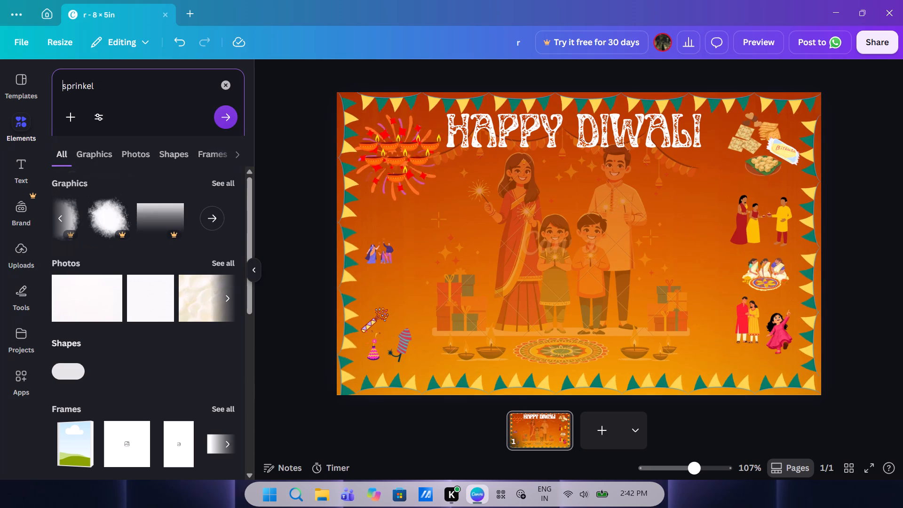
{"action": "key", "text": "Return"}
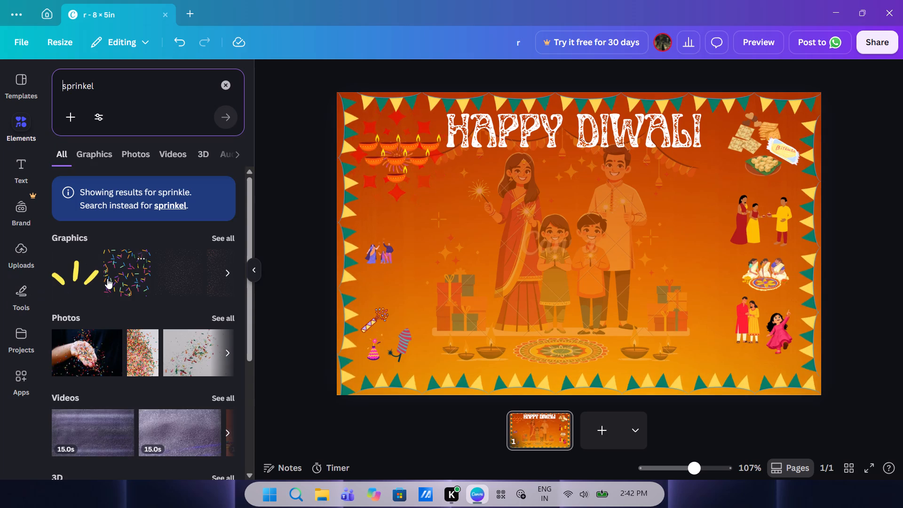
{"action": "scroll", "coordinate": [107, 278], "scroll_direction": "down", "scroll_amount": 1}
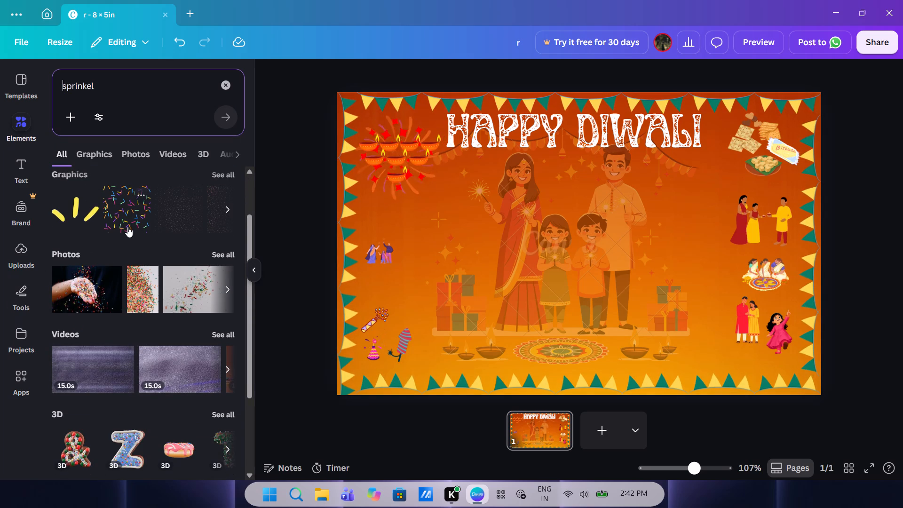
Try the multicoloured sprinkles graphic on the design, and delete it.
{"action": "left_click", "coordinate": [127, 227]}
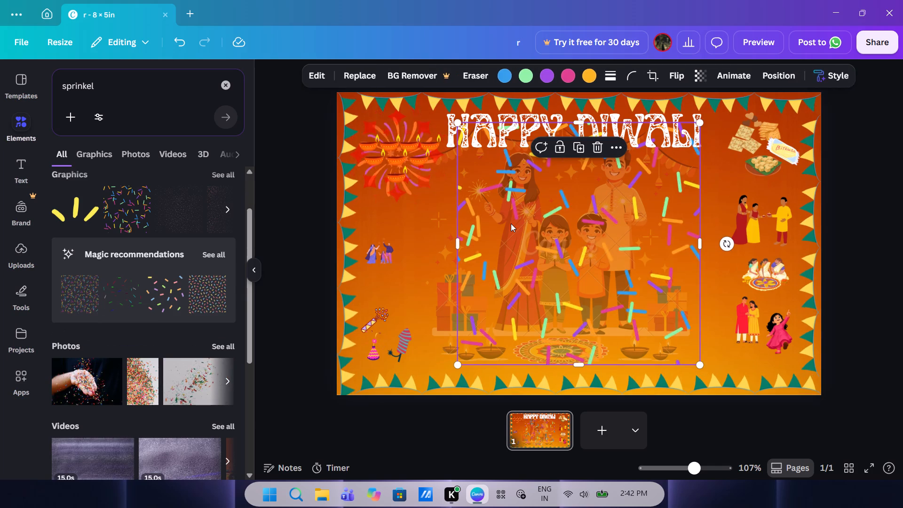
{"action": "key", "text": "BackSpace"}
Add the faint fine-speckle sprinkle graphic and align it to the page's top-left corner.
{"action": "left_click", "coordinate": [159, 234]}
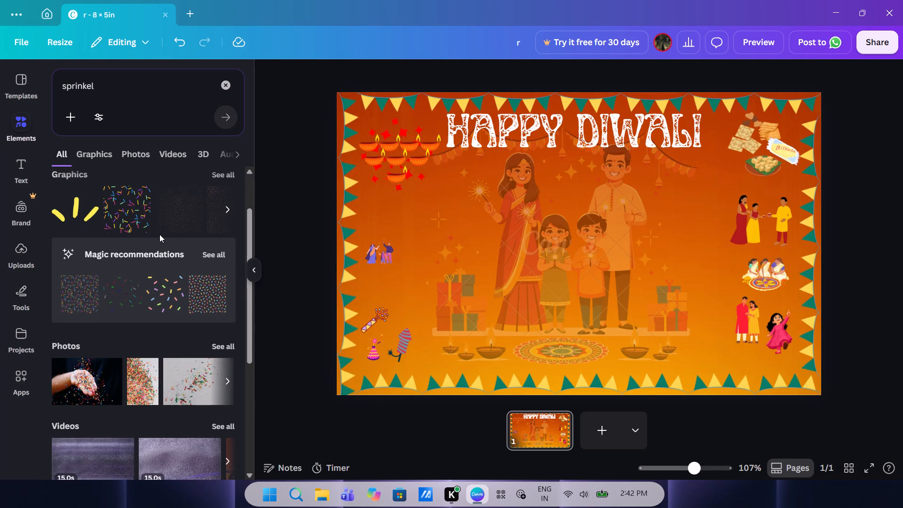
{"action": "left_click", "coordinate": [164, 225]}
{"action": "left_click_drag", "start_coordinate": [475, 203], "coordinate": [472, 203]}
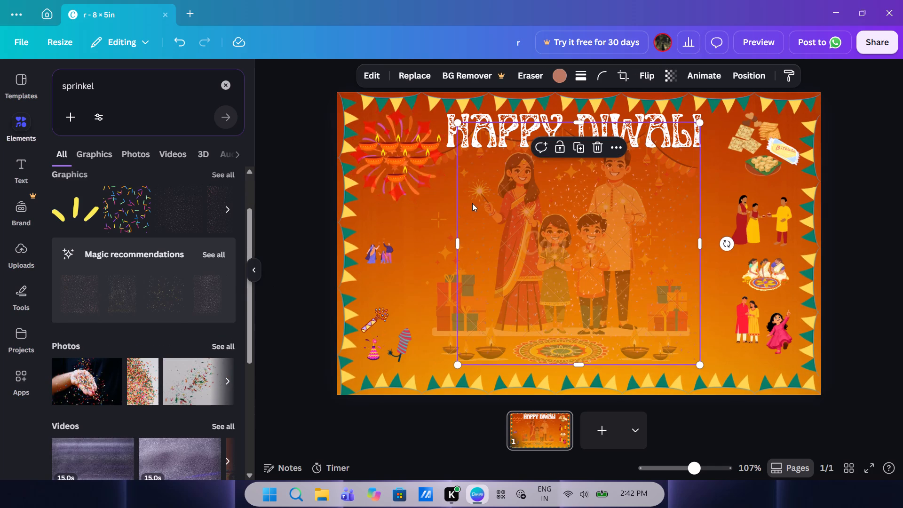
{"action": "left_click_drag", "start_coordinate": [472, 203], "coordinate": [353, 172]}
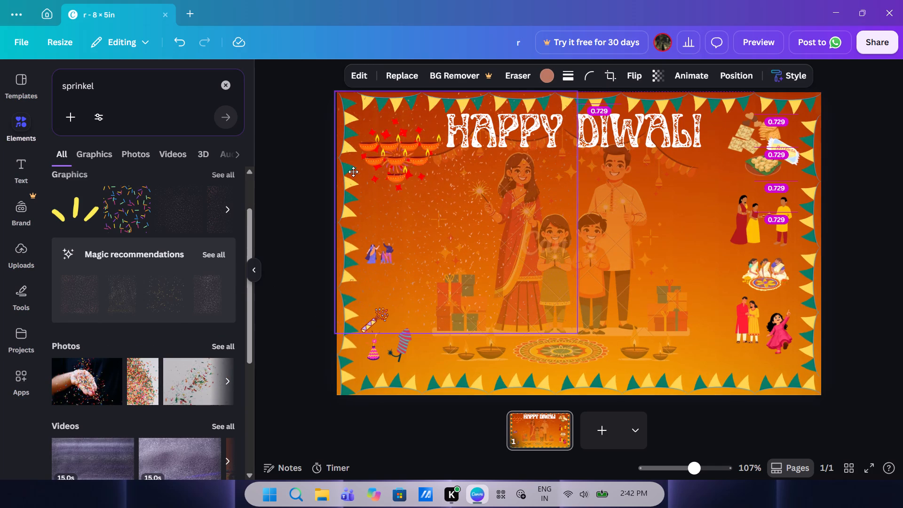
{"action": "left_click_drag", "start_coordinate": [353, 172], "coordinate": [356, 173]}
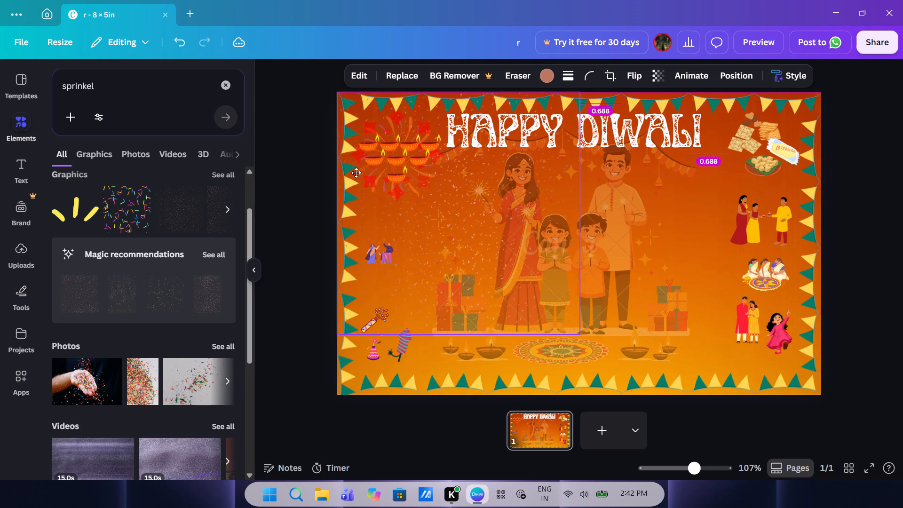
{"action": "left_click_drag", "start_coordinate": [356, 173], "coordinate": [356, 172]}
Stretch the speckle graphic across the page to about 7.9 in wide and 5 in high.
{"action": "left_click_drag", "start_coordinate": [576, 211], "coordinate": [811, 192]}
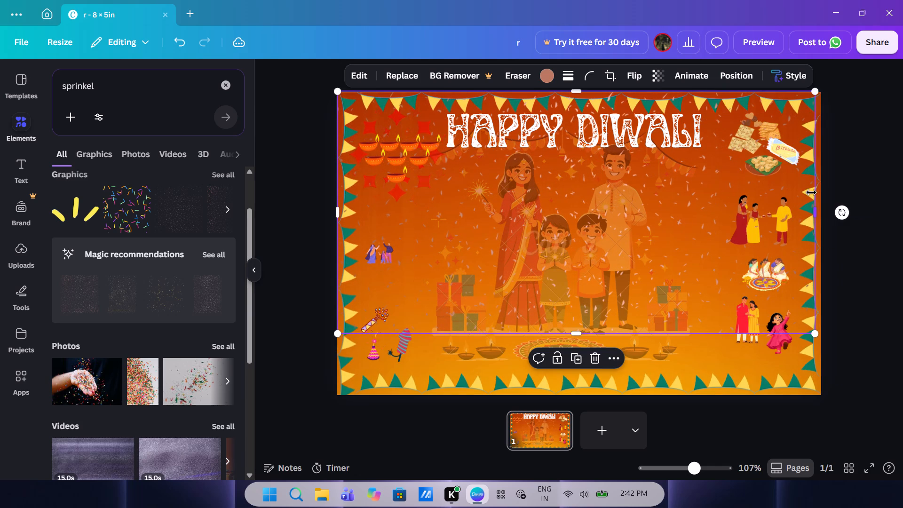
{"action": "left_click_drag", "start_coordinate": [578, 334], "coordinate": [580, 384]}
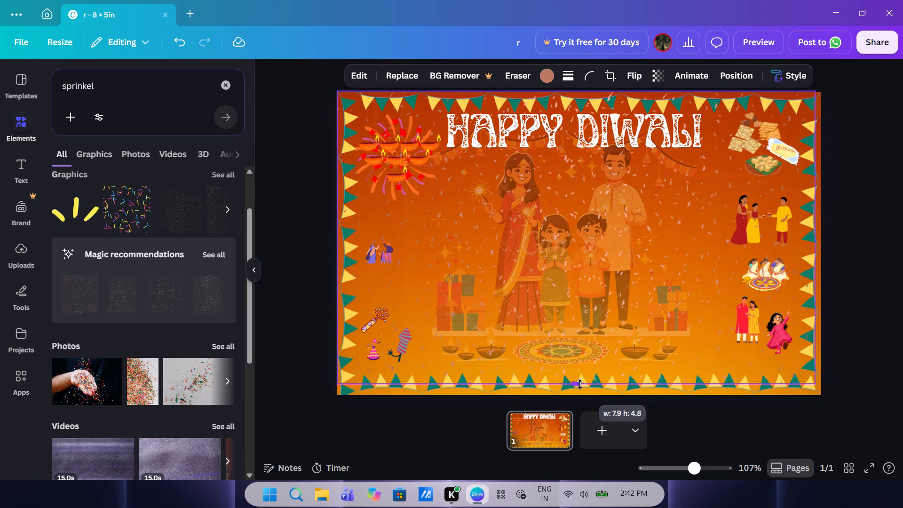
{"action": "left_click_drag", "start_coordinate": [580, 384], "coordinate": [578, 393]}
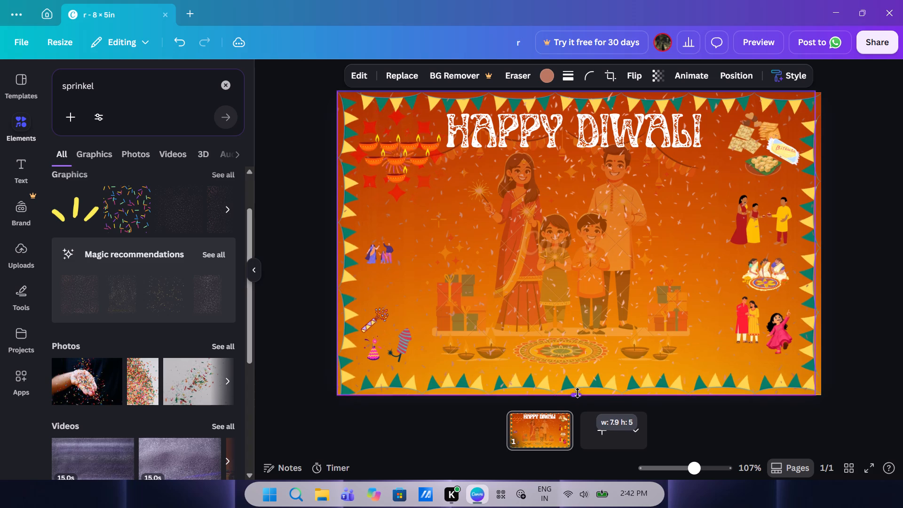
{"action": "left_click_drag", "start_coordinate": [578, 393], "coordinate": [578, 394]}
Fade the speckle overlay by lowering its transparency value to slightly below 43.
{"action": "left_click", "coordinate": [655, 75]}
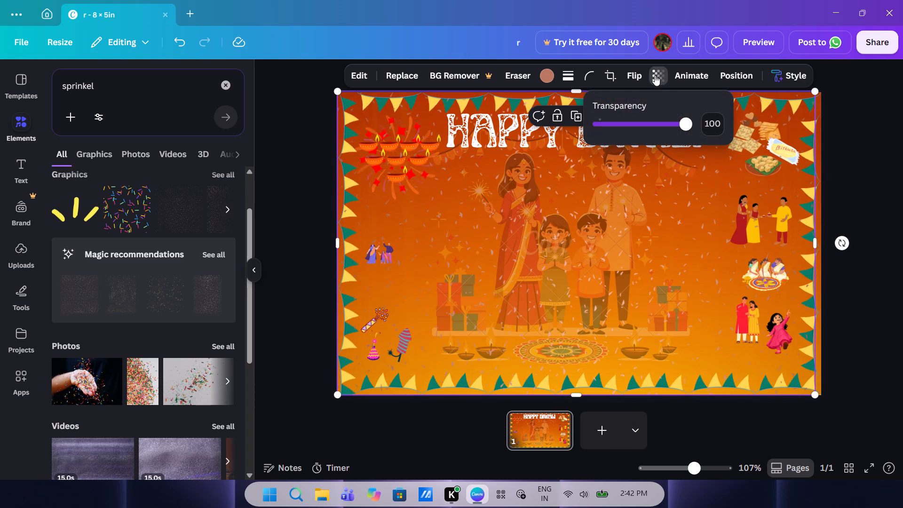
{"action": "left_click", "coordinate": [635, 119]}
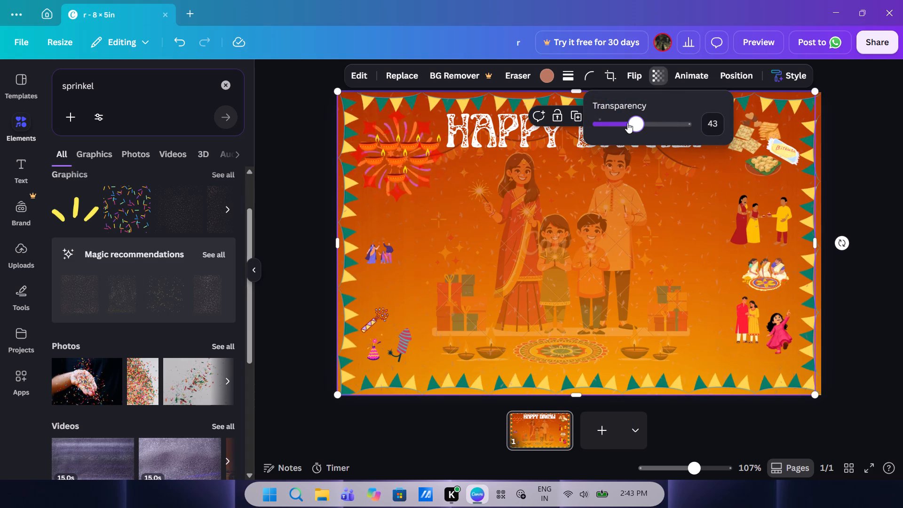
{"action": "left_click", "coordinate": [626, 122]}
{"action": "left_click", "coordinate": [293, 217]}
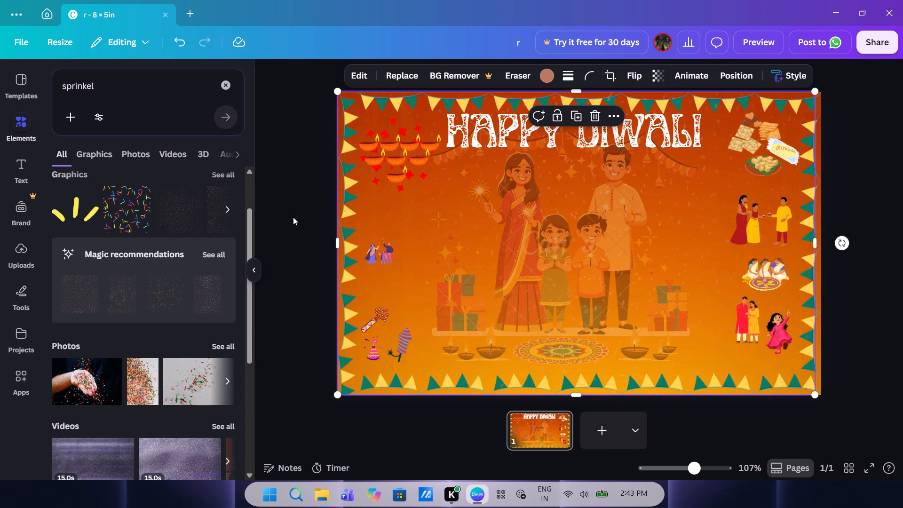
Move the HAPPY DIWALI text down over the family's feet and the rangoli, above the bottom bunting, and deselect it.
{"action": "left_click_drag", "start_coordinate": [559, 155], "coordinate": [564, 211]}
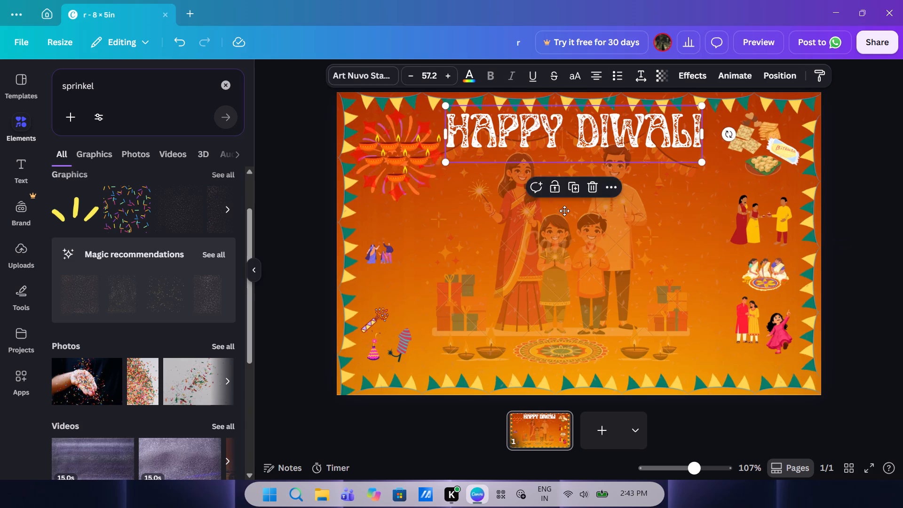
{"action": "left_click_drag", "start_coordinate": [564, 211], "coordinate": [549, 355]}
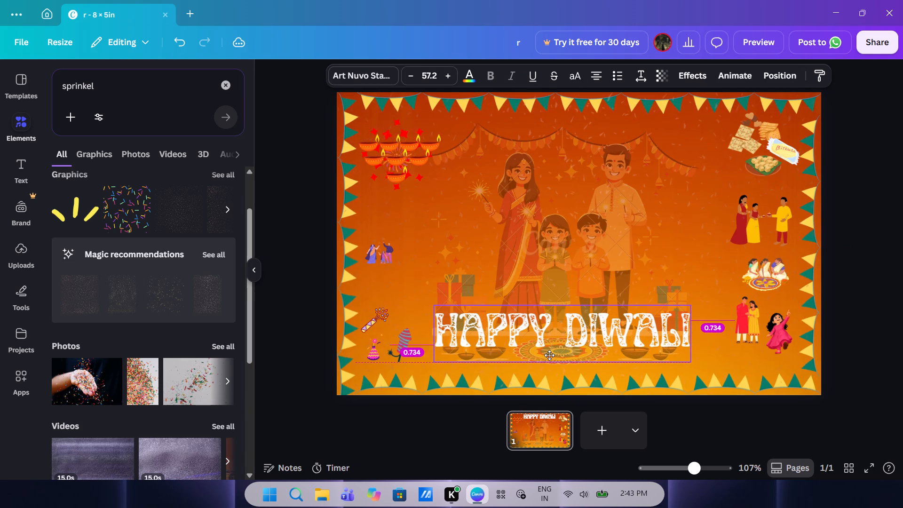
{"action": "left_click_drag", "start_coordinate": [549, 355], "coordinate": [549, 356]}
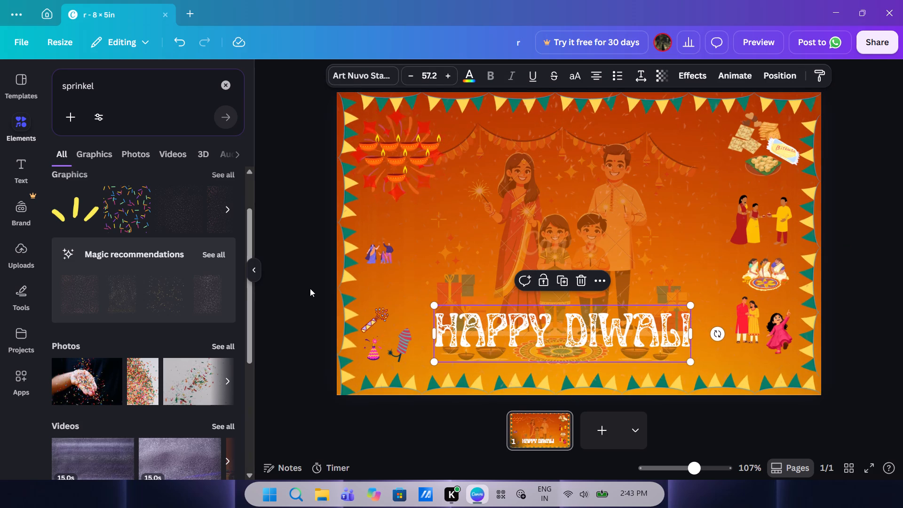
{"action": "left_click", "coordinate": [310, 288]}
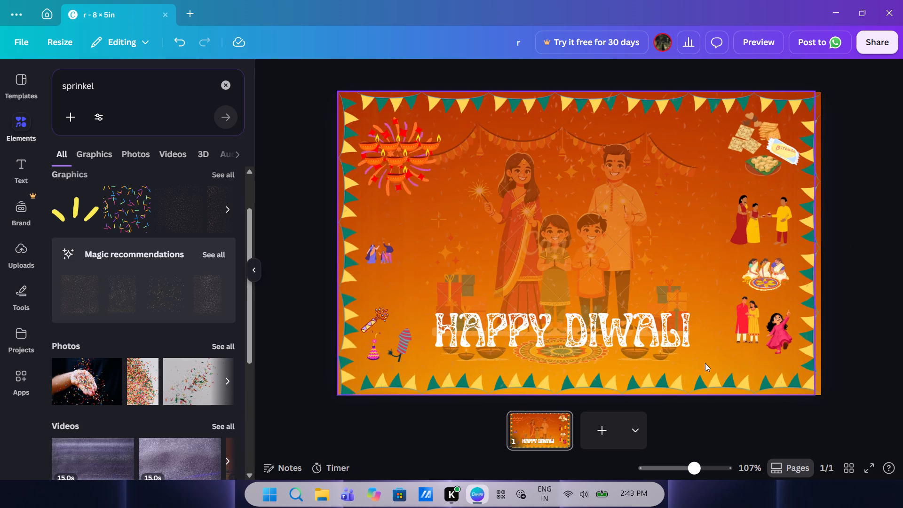